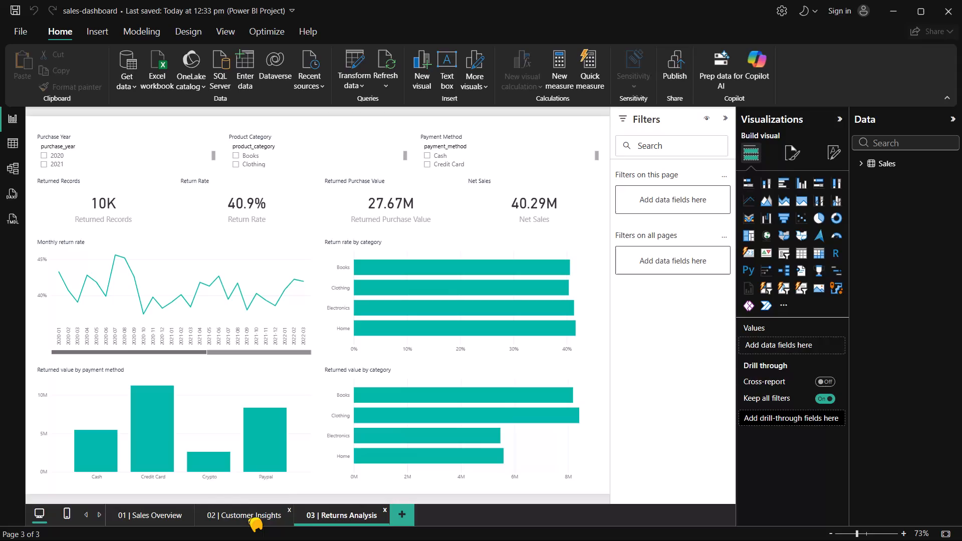
View the Customer Insights page, and on the Sales Overview page select the Gross sales by payment method donut chart.
{"action": "left_click", "coordinate": [249, 518]}
{"action": "left_click", "coordinate": [132, 521]}
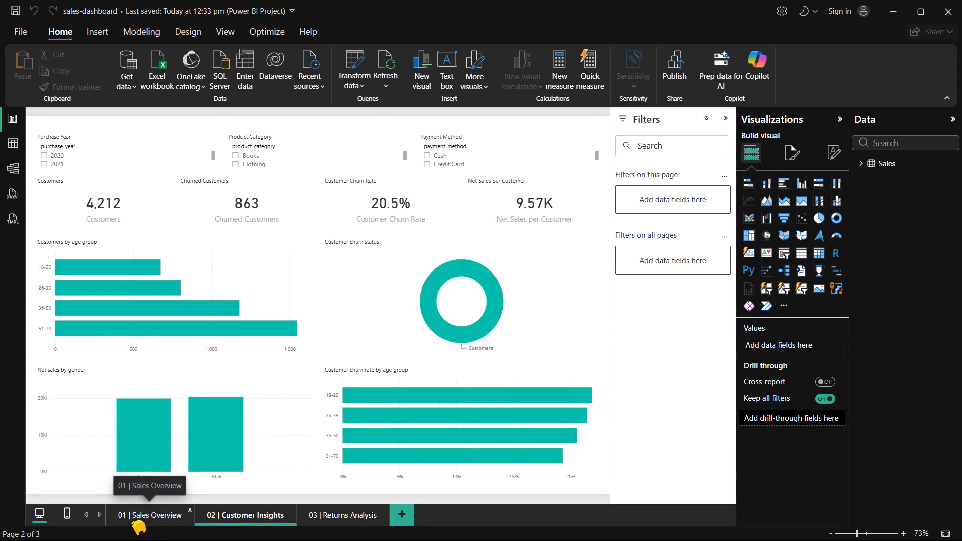
{"action": "left_click", "coordinate": [199, 408]}
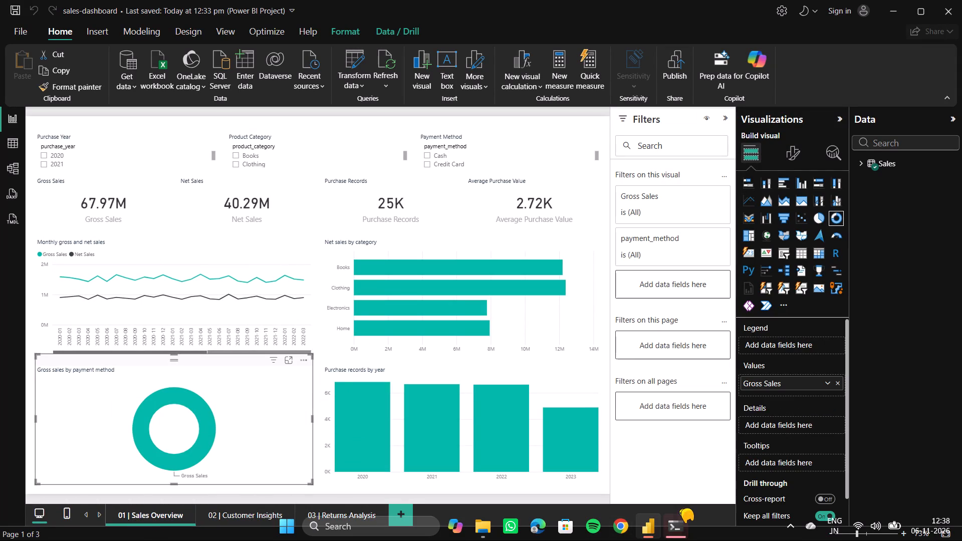
Switch to the open Windows PowerShell window and close it.
{"action": "left_click", "coordinate": [670, 523]}
{"action": "left_click", "coordinate": [757, 50]}
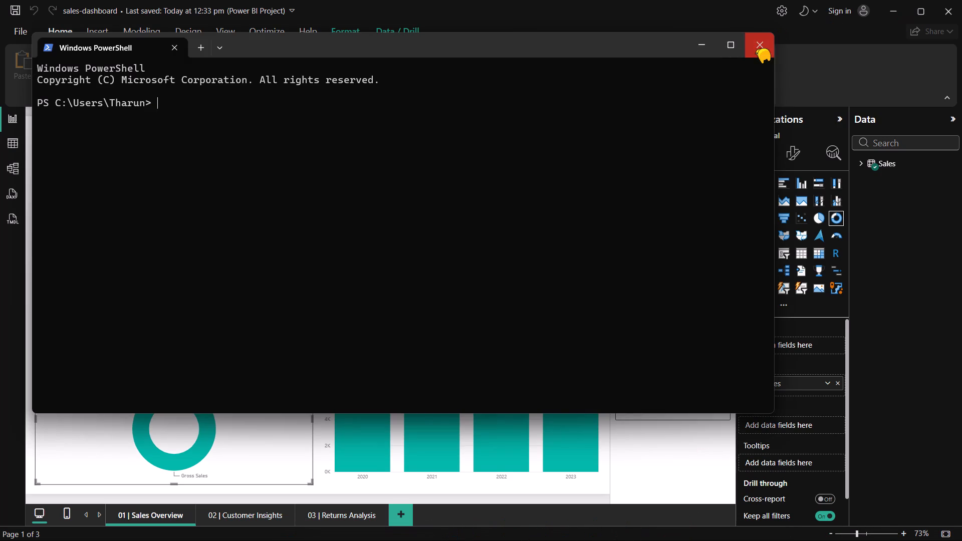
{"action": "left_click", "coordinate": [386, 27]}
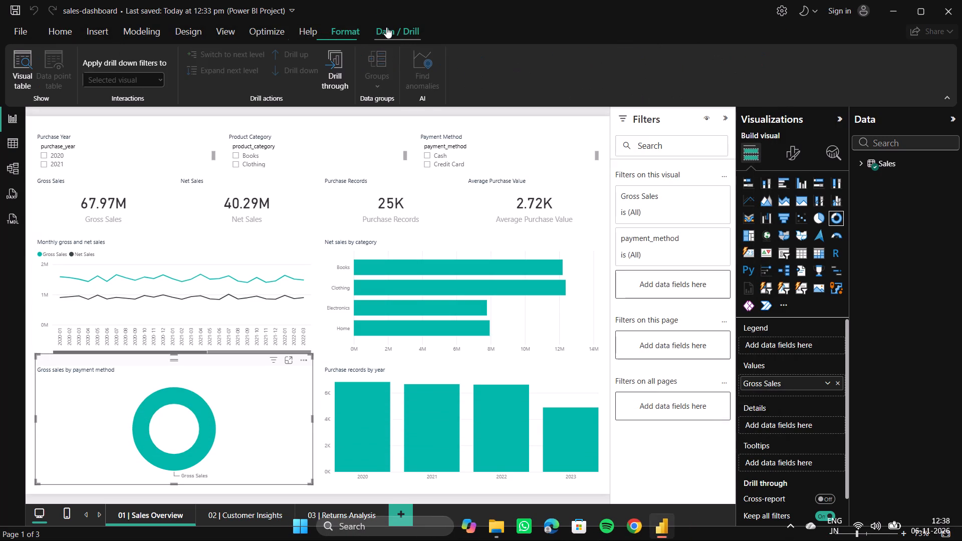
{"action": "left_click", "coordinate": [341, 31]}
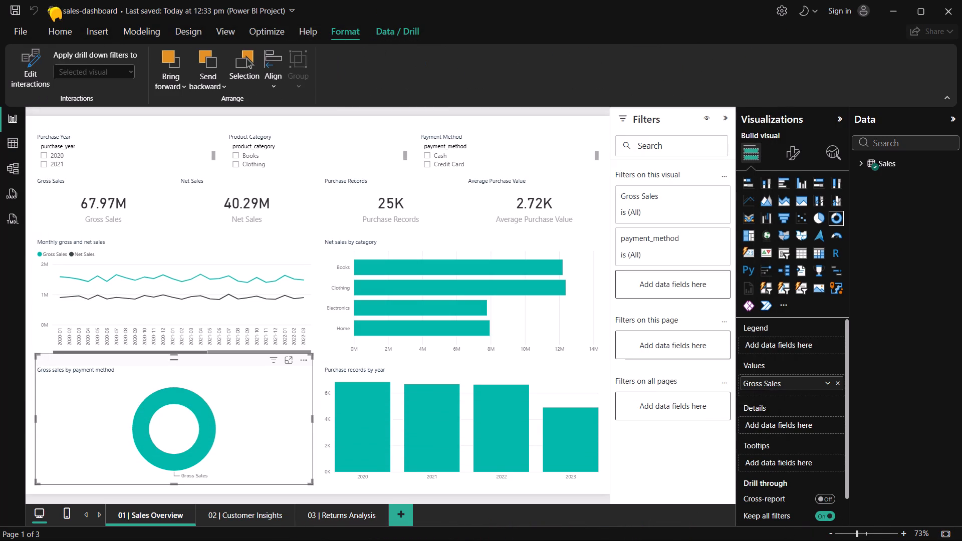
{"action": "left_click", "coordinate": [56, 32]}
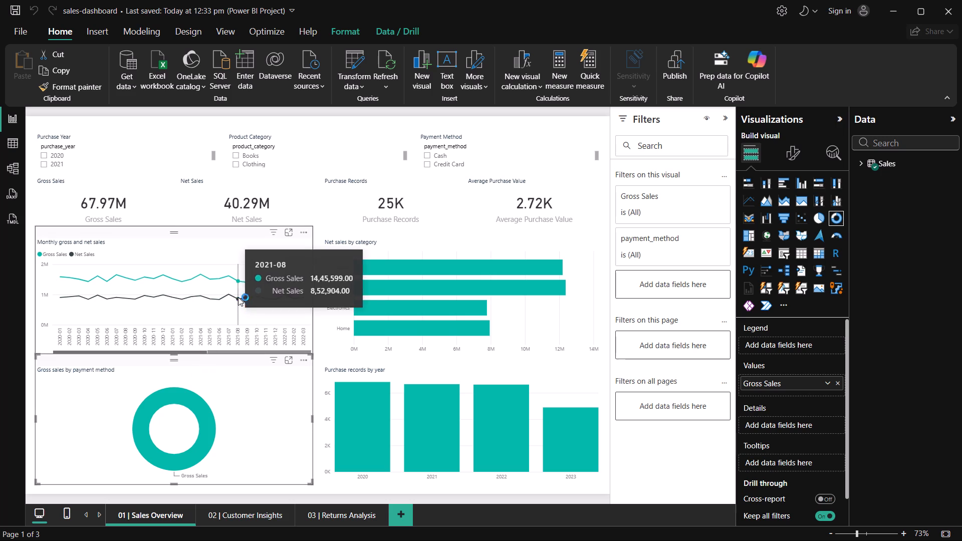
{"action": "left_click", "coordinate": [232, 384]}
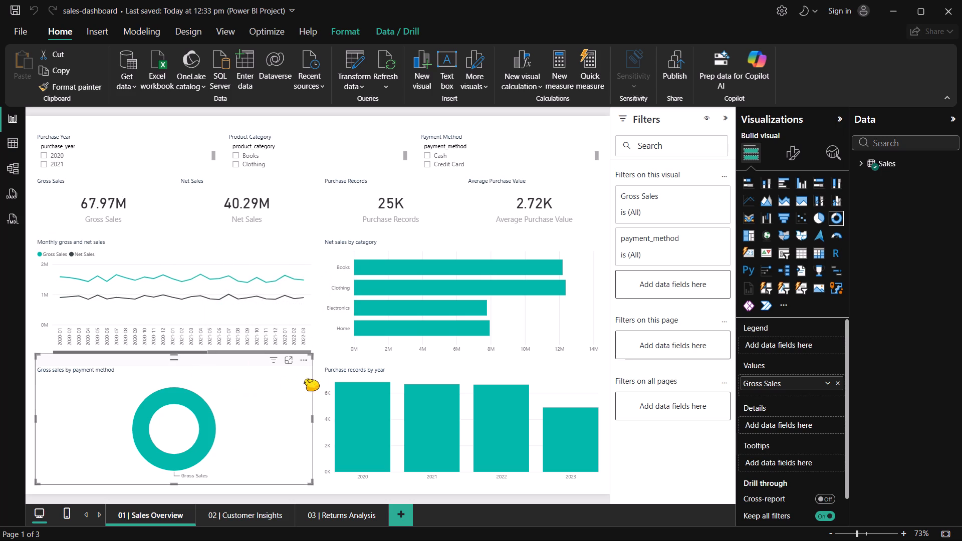
Convert the monthly gross and net sales line chart to an area chart.
{"action": "left_click", "coordinate": [294, 318]}
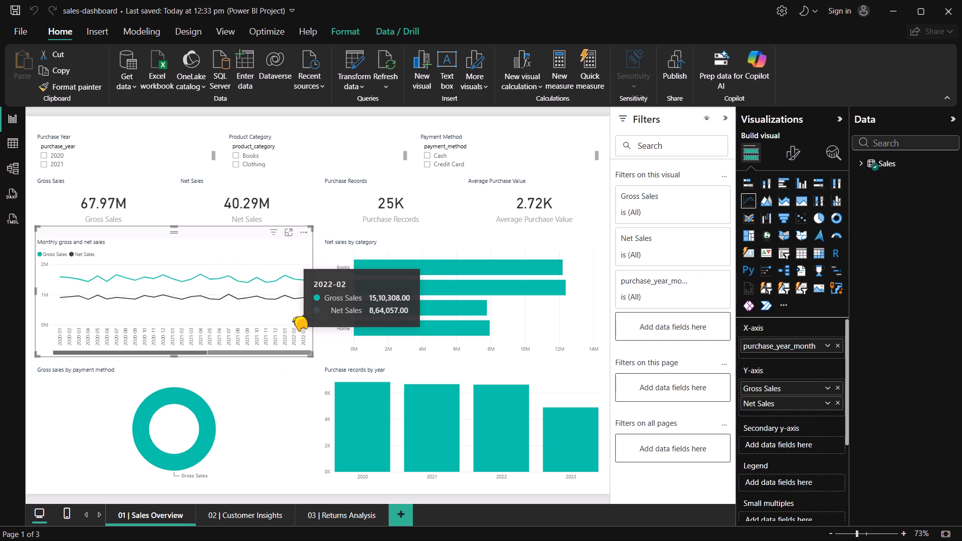
{"action": "left_click", "coordinate": [767, 205]}
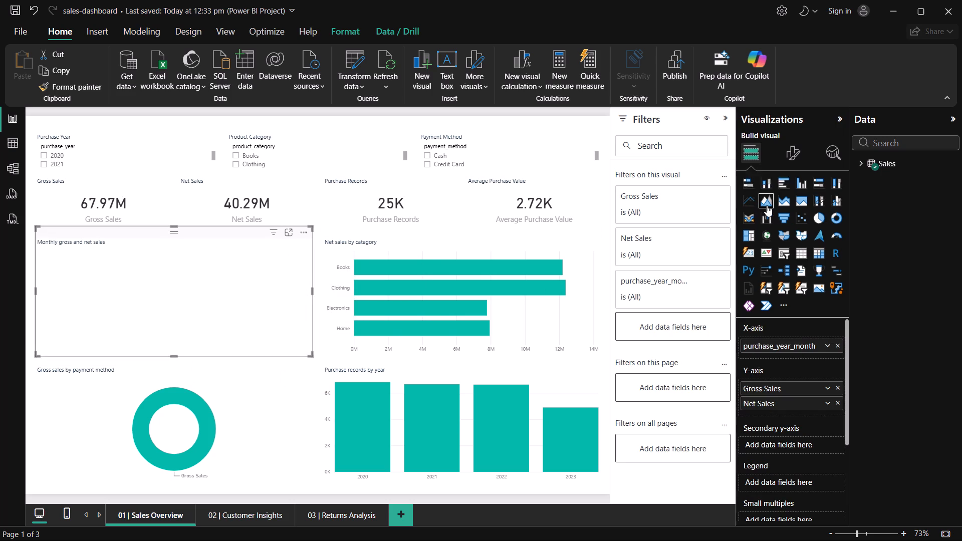
Re-add the payment_method field from the Sales table as the legend of the gross sales by payment method donut chart.
{"action": "left_click", "coordinate": [253, 428]}
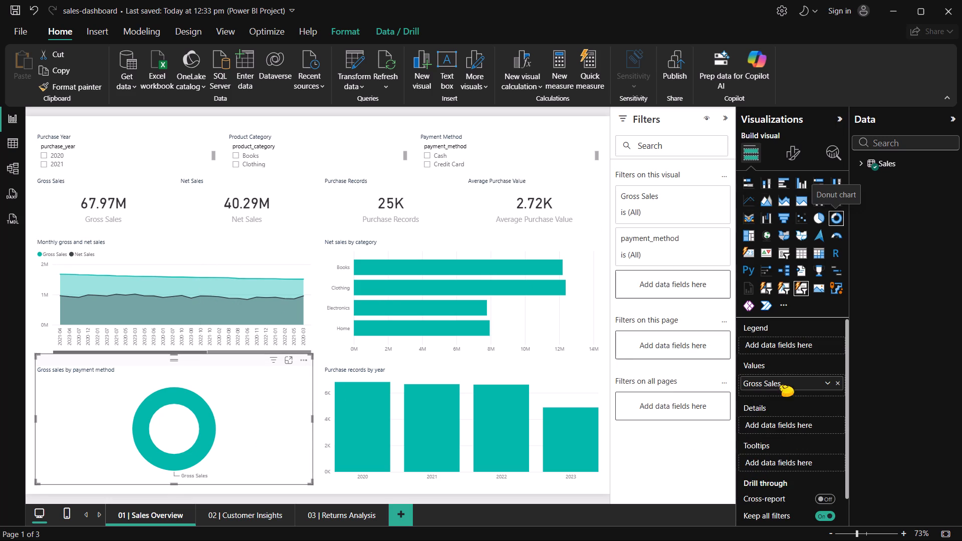
{"action": "scroll", "coordinate": [783, 387], "scroll_direction": "up", "scroll_amount": 2}
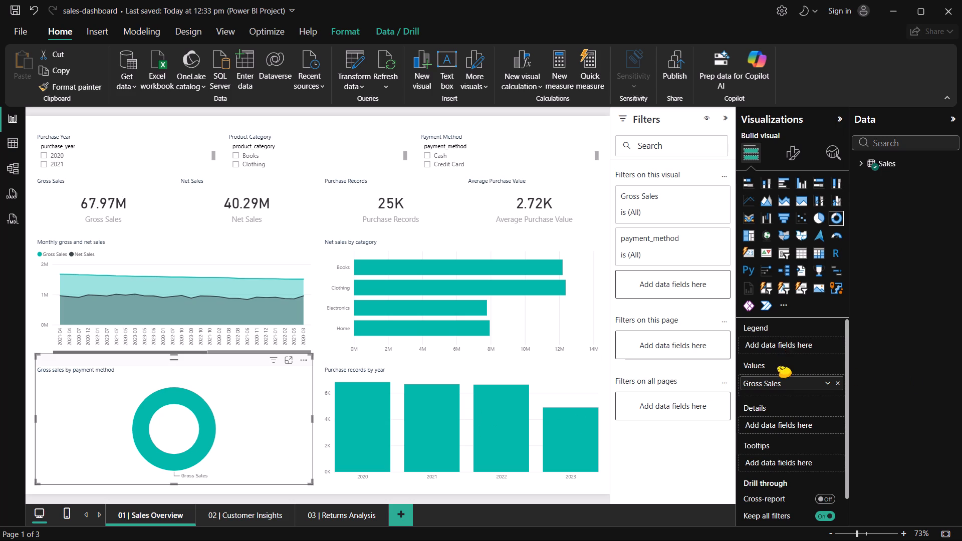
{"action": "scroll", "coordinate": [778, 389], "scroll_direction": "up", "scroll_amount": 1}
{"action": "left_click", "coordinate": [861, 164]}
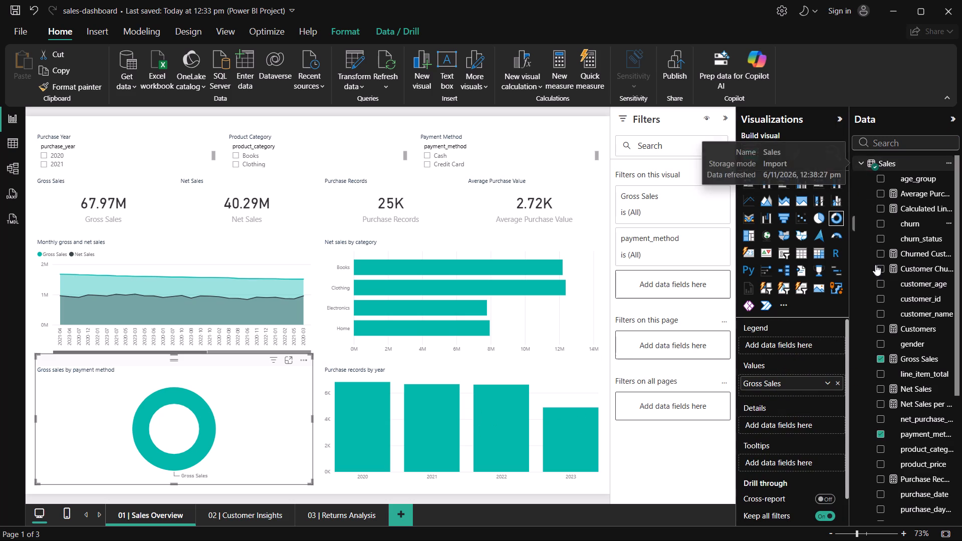
{"action": "scroll", "coordinate": [902, 326], "scroll_direction": "down", "scroll_amount": 2}
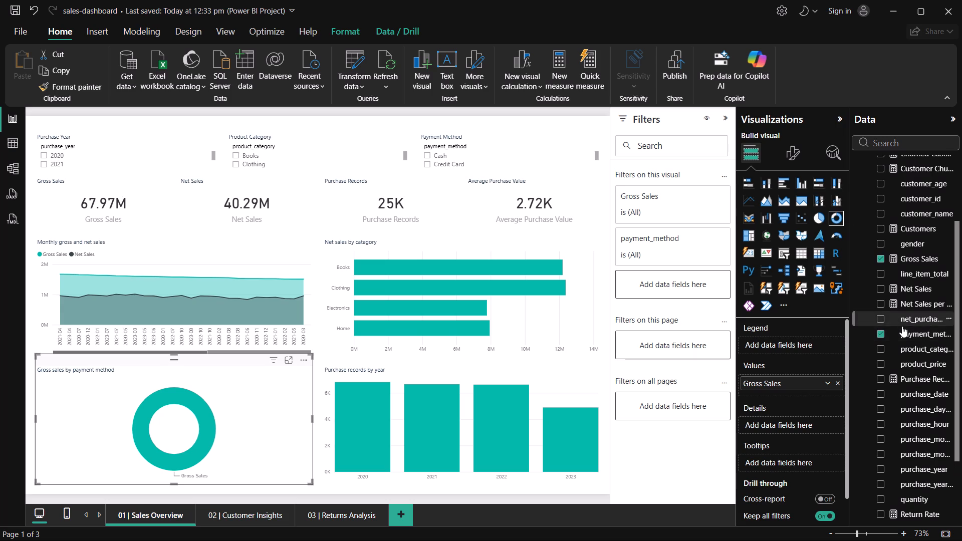
{"action": "left_click", "coordinate": [876, 331]}
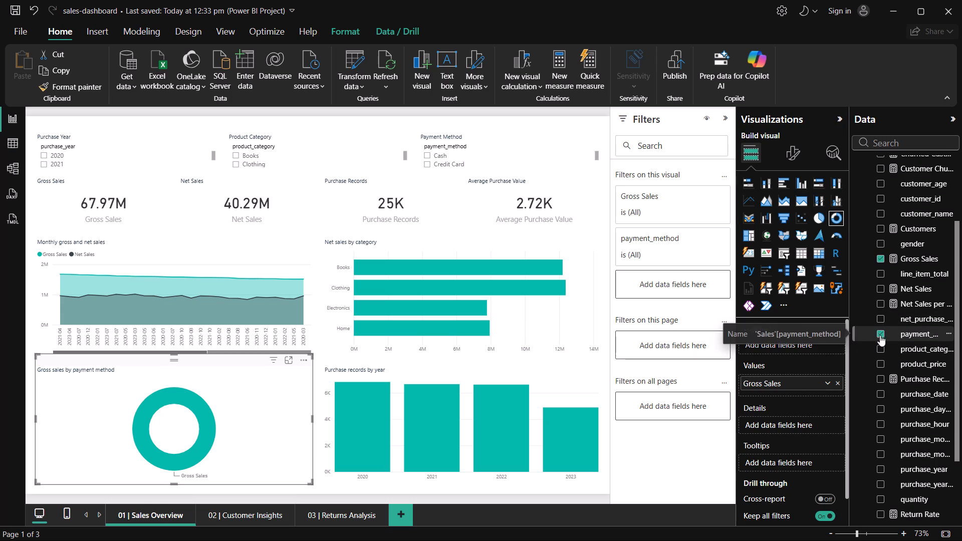
{"action": "left_click", "coordinate": [877, 333]}
{"action": "left_click", "coordinate": [877, 333]}
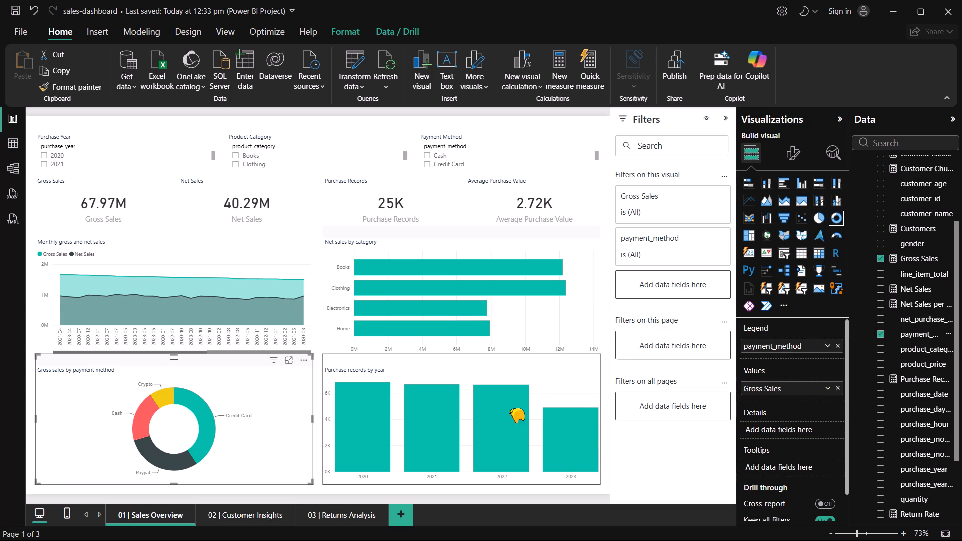
Cross-highlight the Sales Overview page by 2023 in the purchase records by year chart, and clear the highlight.
{"action": "left_click", "coordinate": [551, 463]}
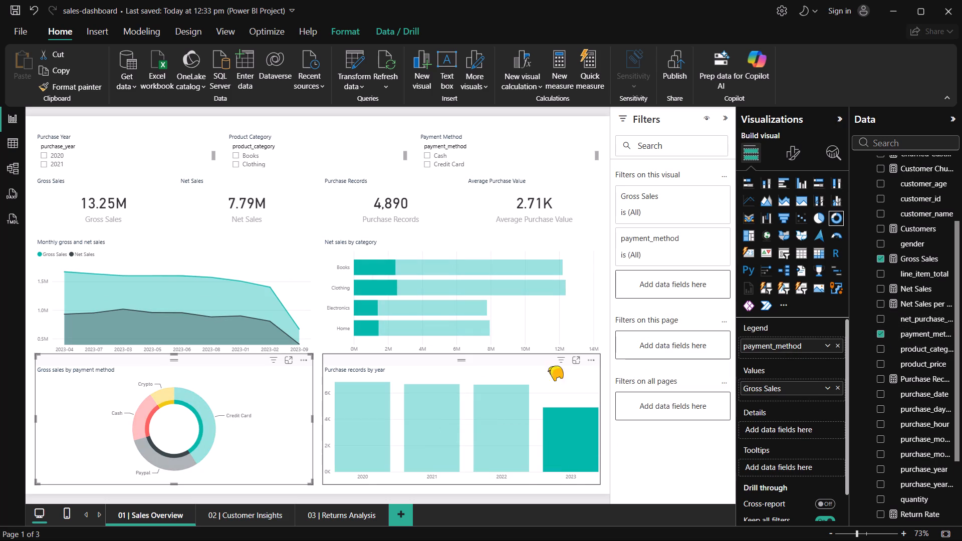
{"action": "left_click", "coordinate": [558, 451]}
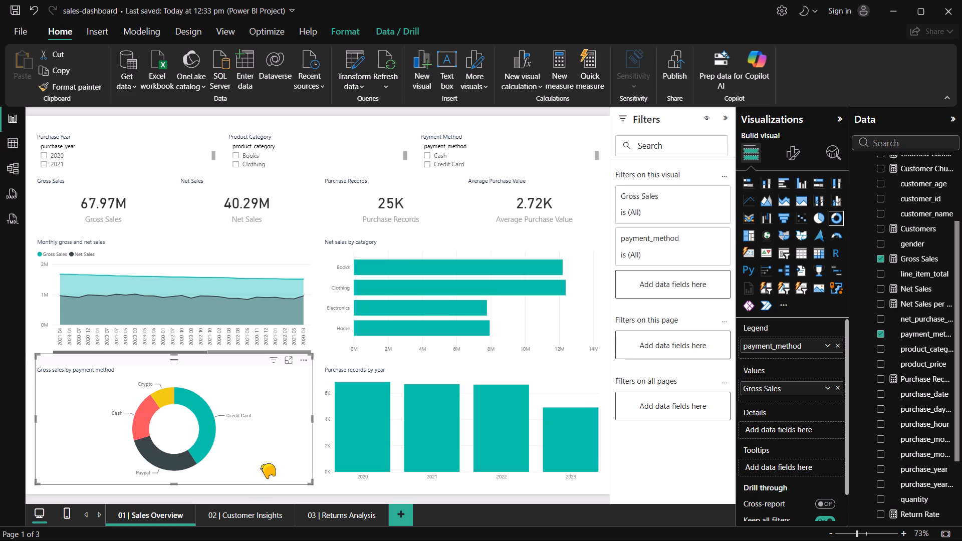
On the Customer Insights page, convert the customer churn status donut to a pie chart of Customers split by churn_status.
{"action": "left_click", "coordinate": [237, 514]}
{"action": "left_click", "coordinate": [442, 292]}
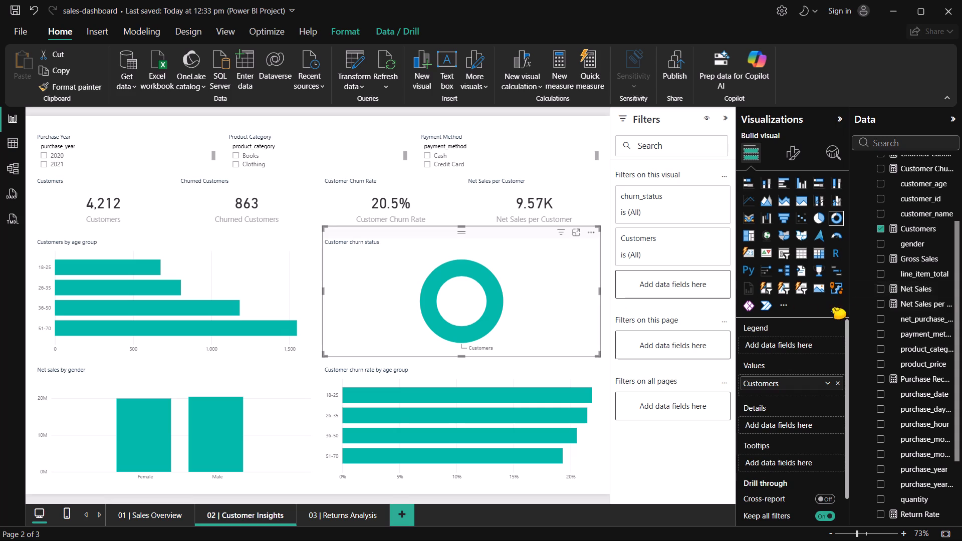
{"action": "scroll", "coordinate": [886, 321], "scroll_direction": "up", "scroll_amount": 4}
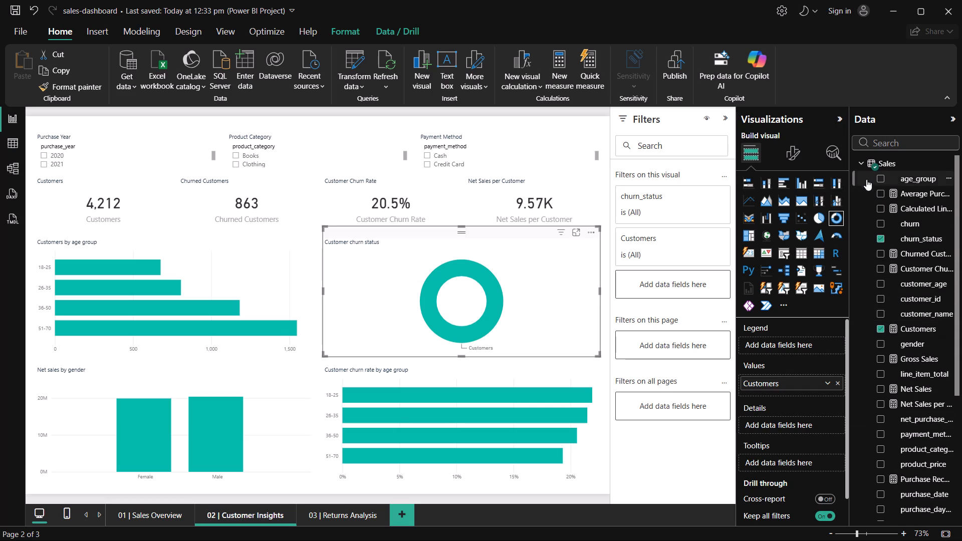
{"action": "left_click", "coordinate": [881, 327]}
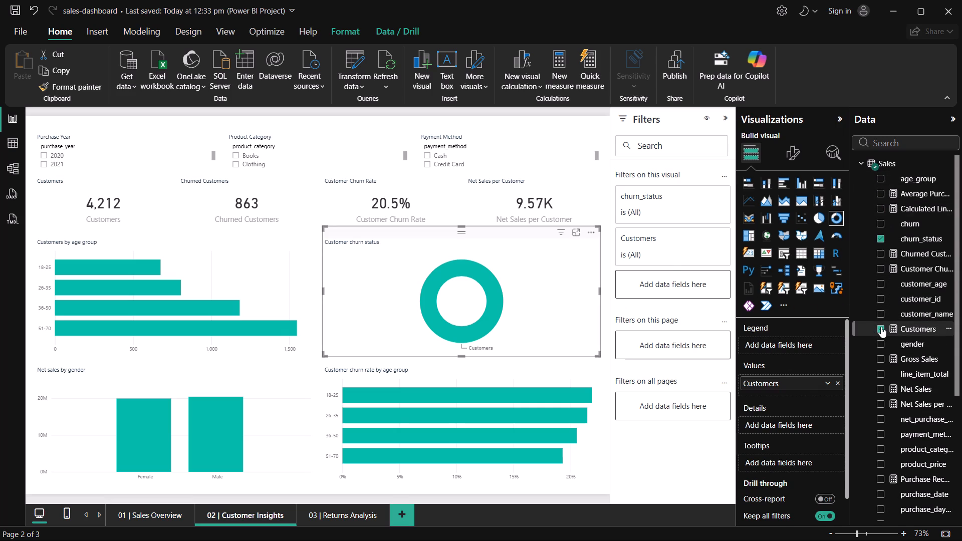
{"action": "left_click", "coordinate": [881, 327]}
{"action": "left_click", "coordinate": [817, 220]}
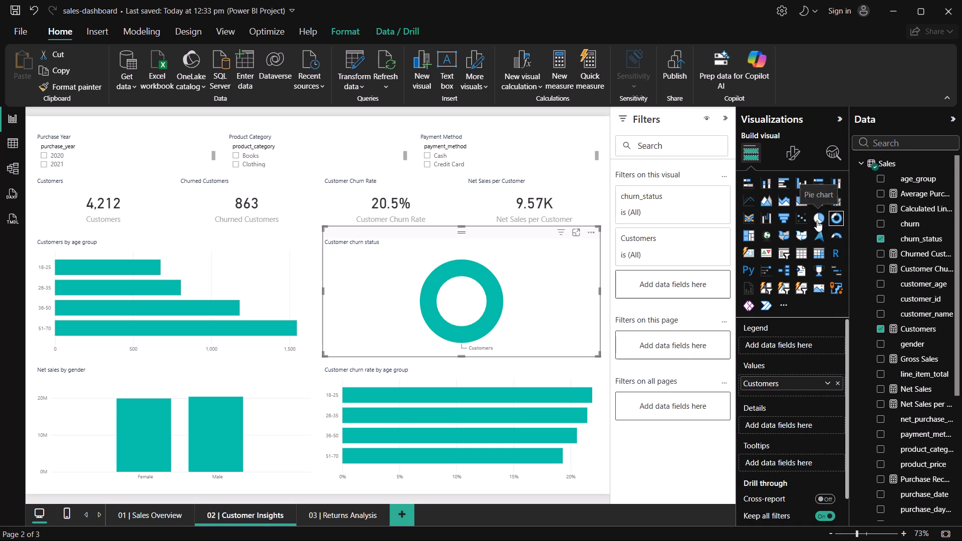
{"action": "left_click", "coordinate": [836, 211]}
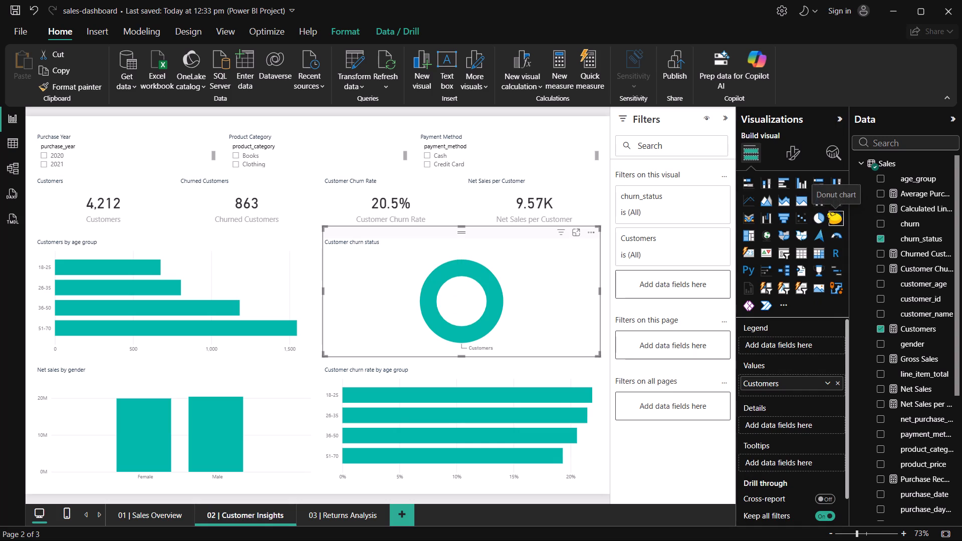
{"action": "left_click", "coordinate": [828, 212]}
{"action": "left_click", "coordinate": [819, 217]}
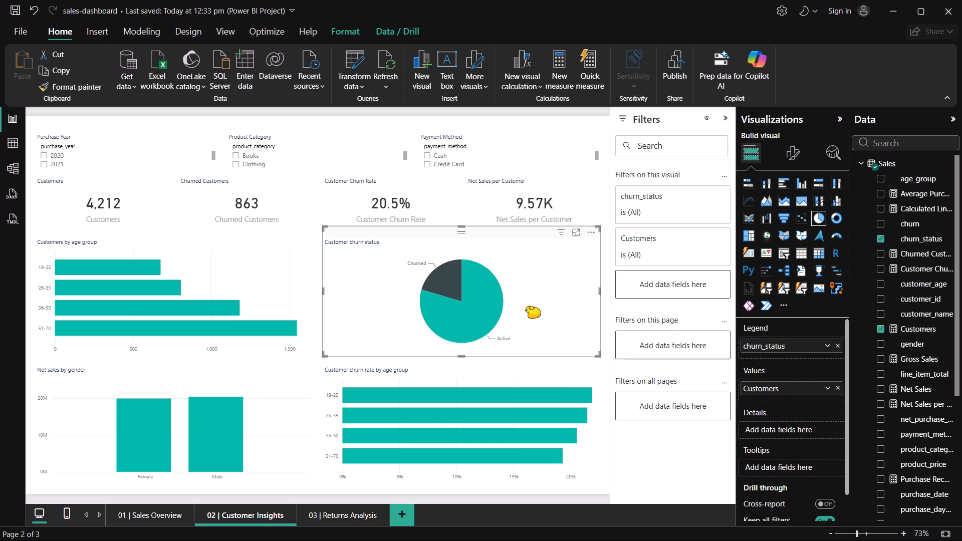
Cross-highlight the Customer Insights page by the 26-35 age group and by Male, clearing each highlight.
{"action": "left_click", "coordinate": [445, 413]}
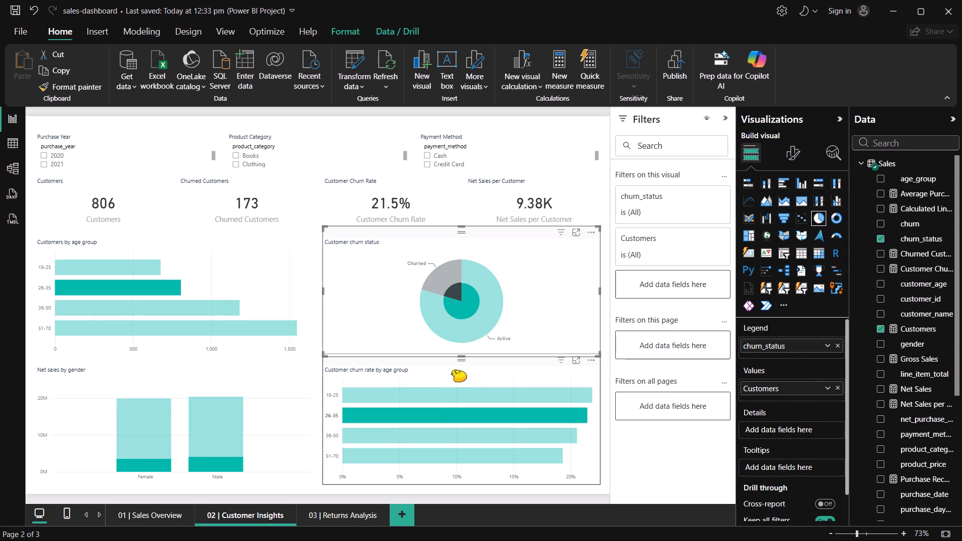
{"action": "left_click", "coordinate": [444, 379]}
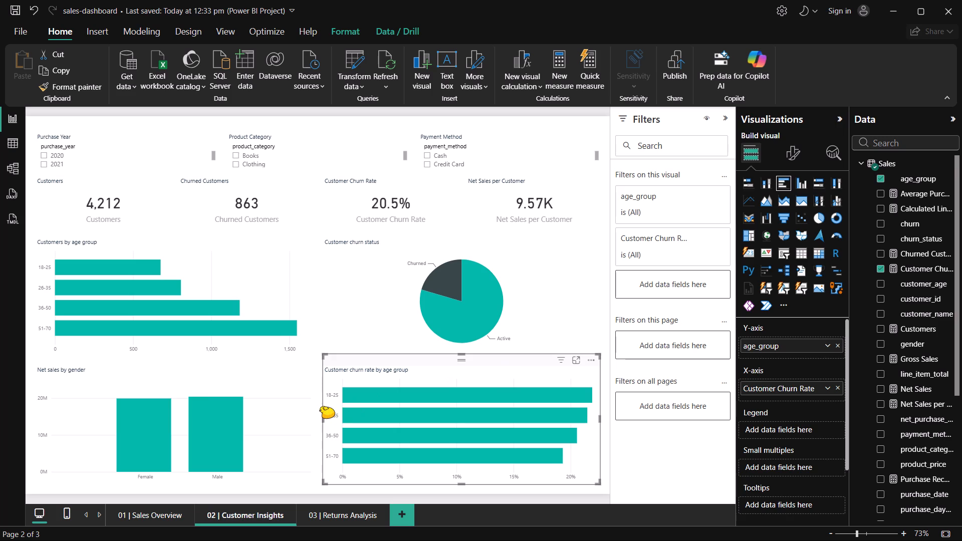
{"action": "left_click", "coordinate": [213, 439]}
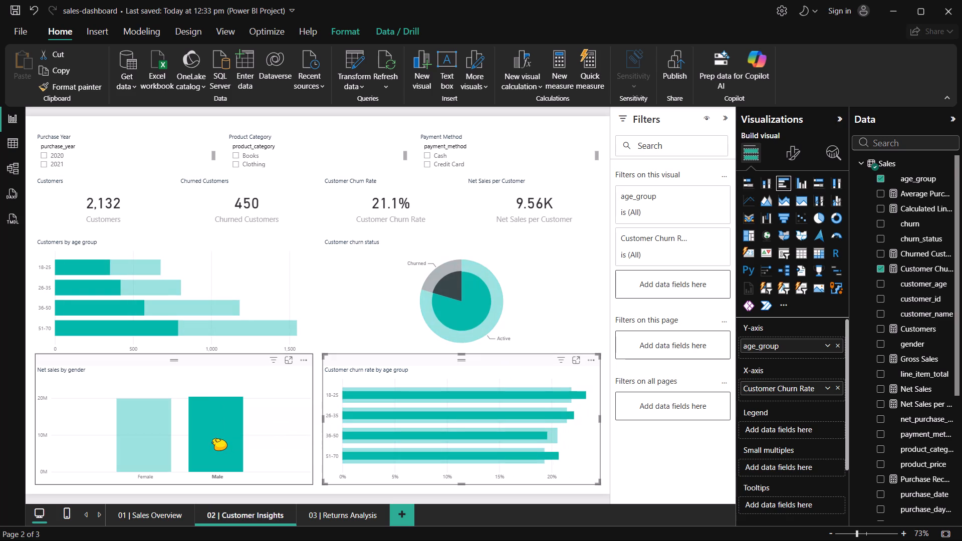
{"action": "left_click", "coordinate": [213, 439]}
Add gender as the legend of the customer churn rate by age group chart and convert it to a clustered column chart.
{"action": "left_click", "coordinate": [510, 363]}
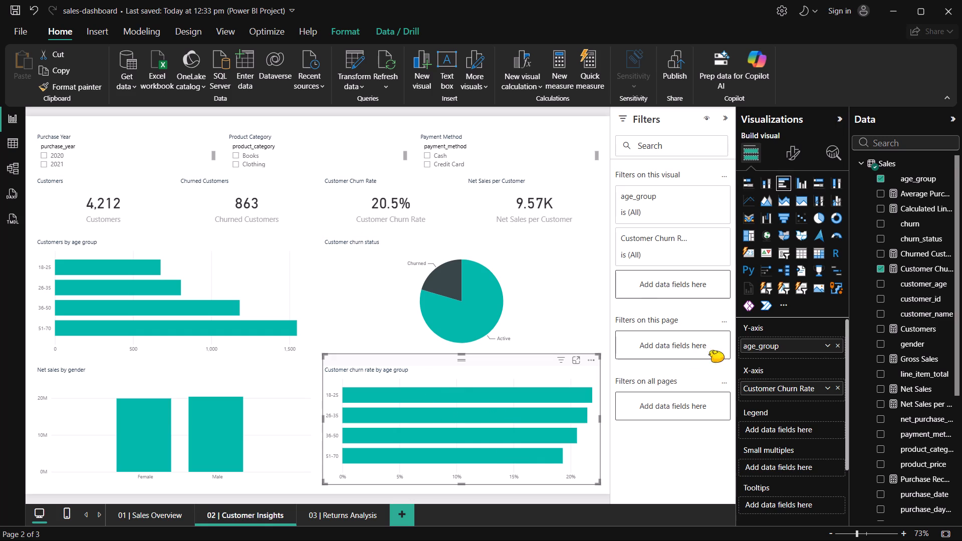
{"action": "left_click", "coordinate": [880, 342]}
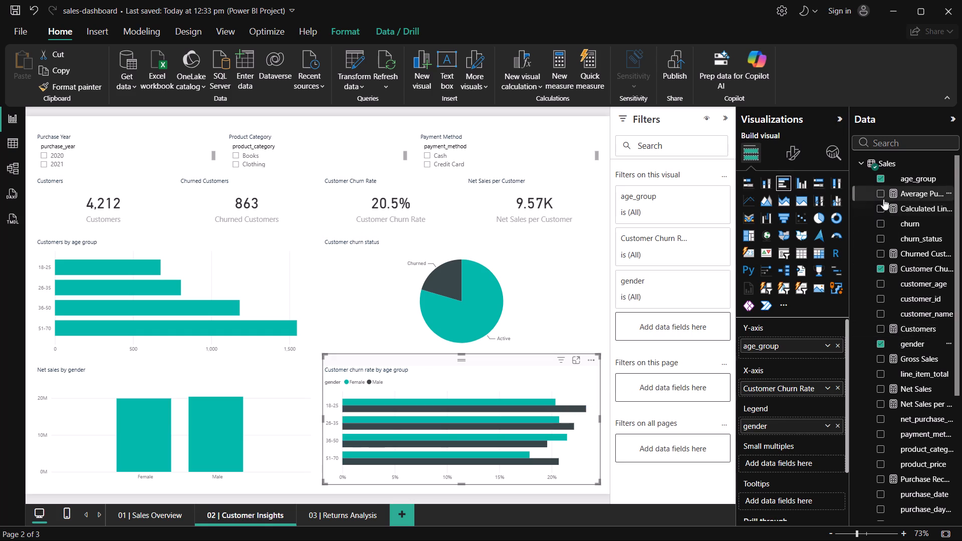
{"action": "left_click", "coordinate": [796, 183]}
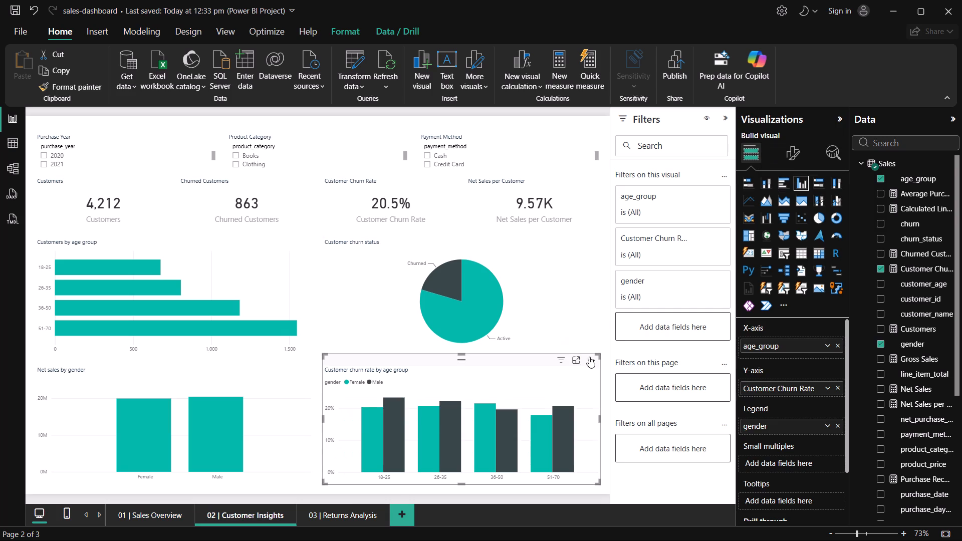
{"action": "left_click", "coordinate": [602, 339]}
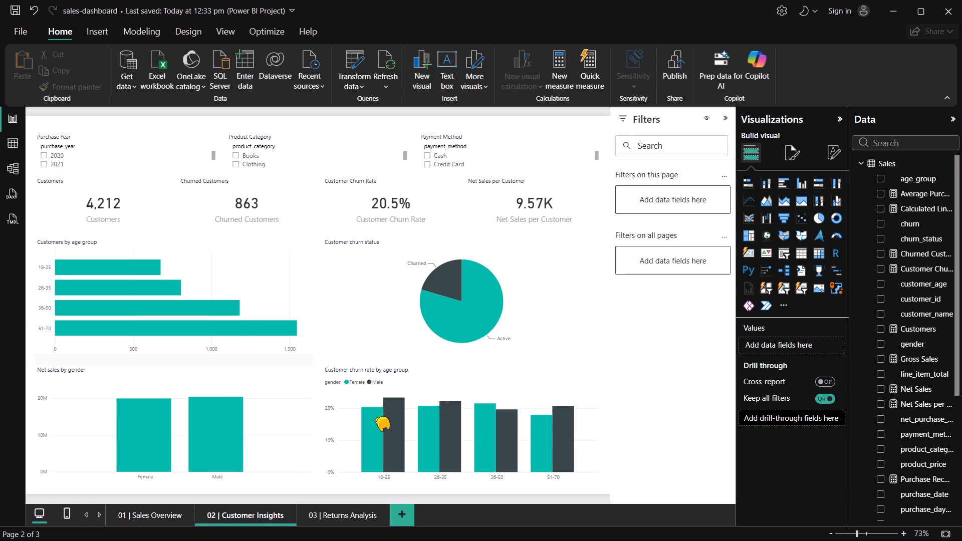
Set the Customer Insights page's wallpaper color to a medium gray theme shade, leaving no cross-highlight on the charts.
{"action": "left_click", "coordinate": [212, 424]}
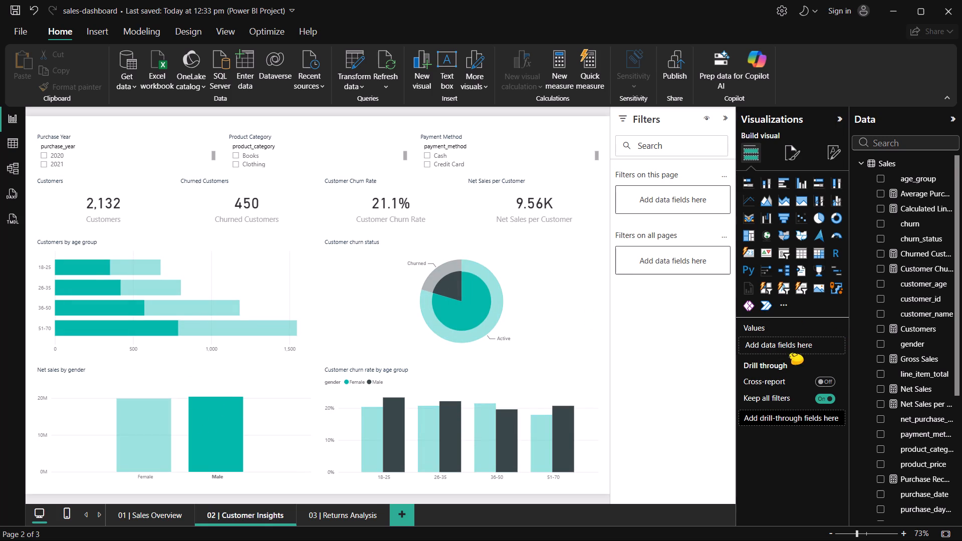
{"action": "left_click", "coordinate": [779, 148]}
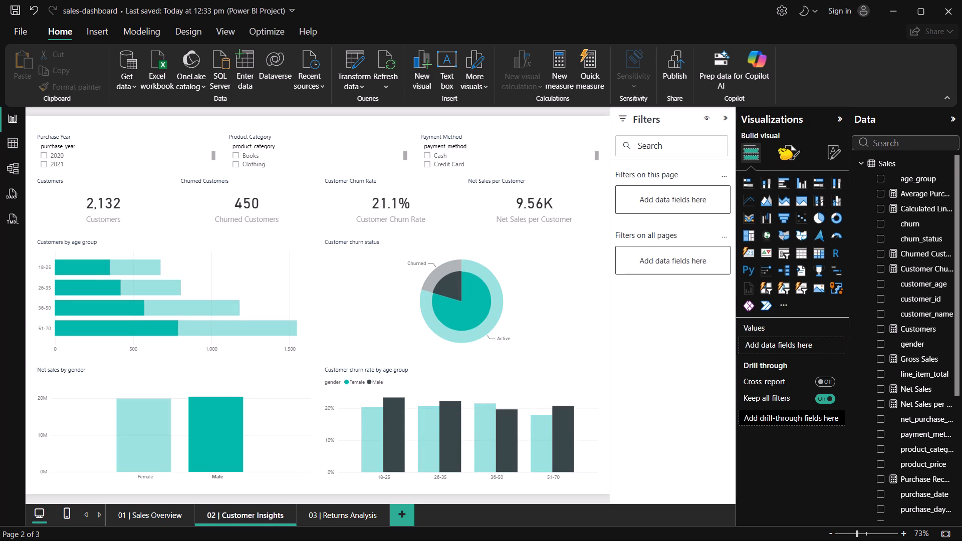
{"action": "left_click", "coordinate": [786, 153]}
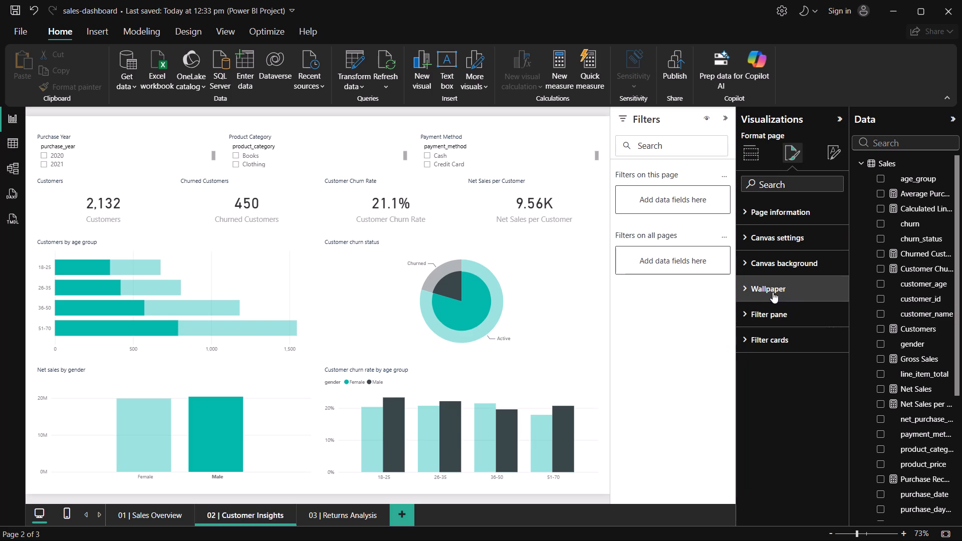
{"action": "left_click", "coordinate": [776, 283]}
{"action": "left_click", "coordinate": [776, 283]}
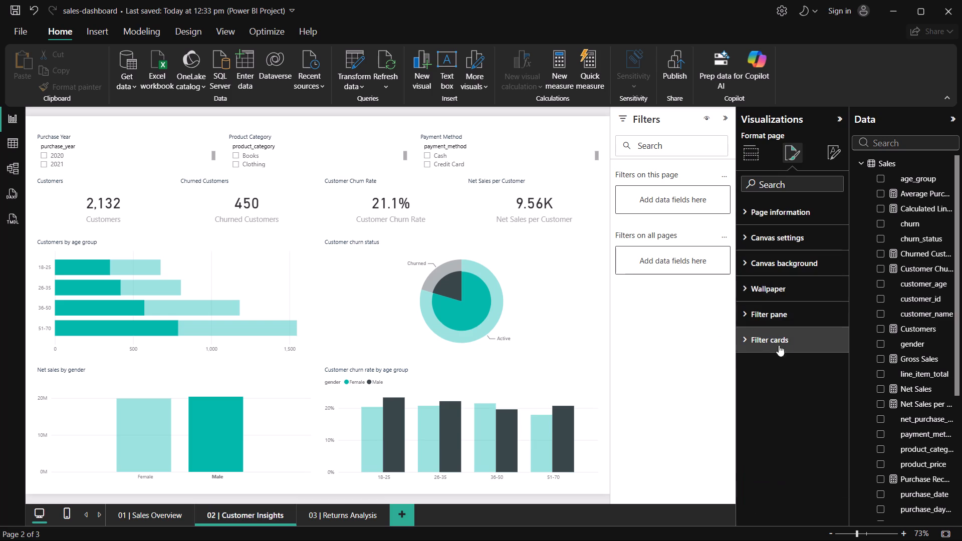
{"action": "left_click", "coordinate": [780, 289]}
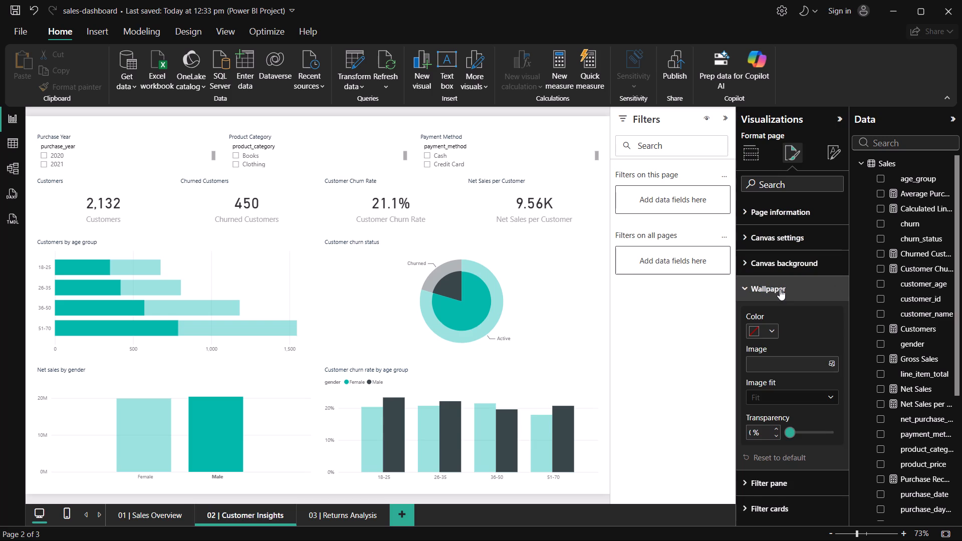
{"action": "left_click", "coordinate": [780, 289]}
{"action": "left_click", "coordinate": [780, 289]}
{"action": "left_click", "coordinate": [768, 330]}
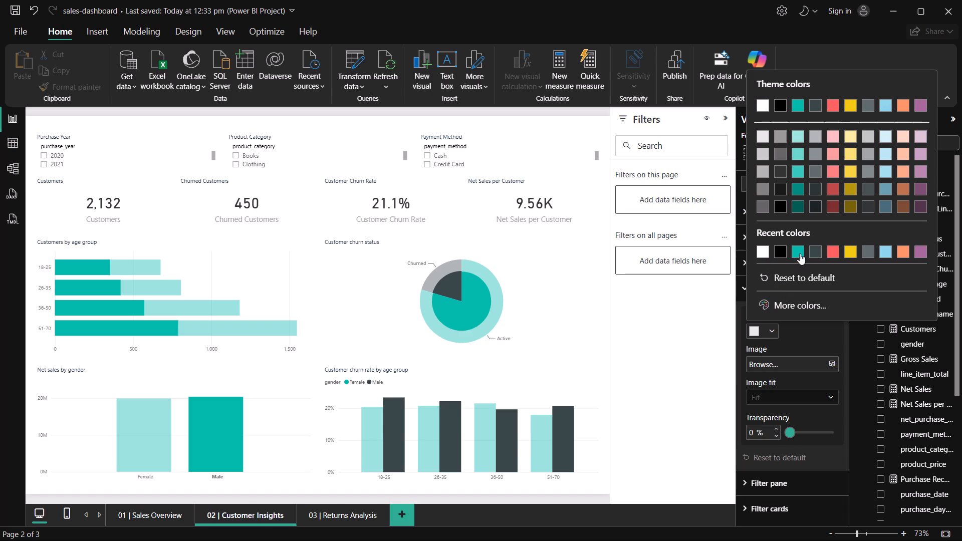
{"action": "left_click", "coordinate": [760, 173]}
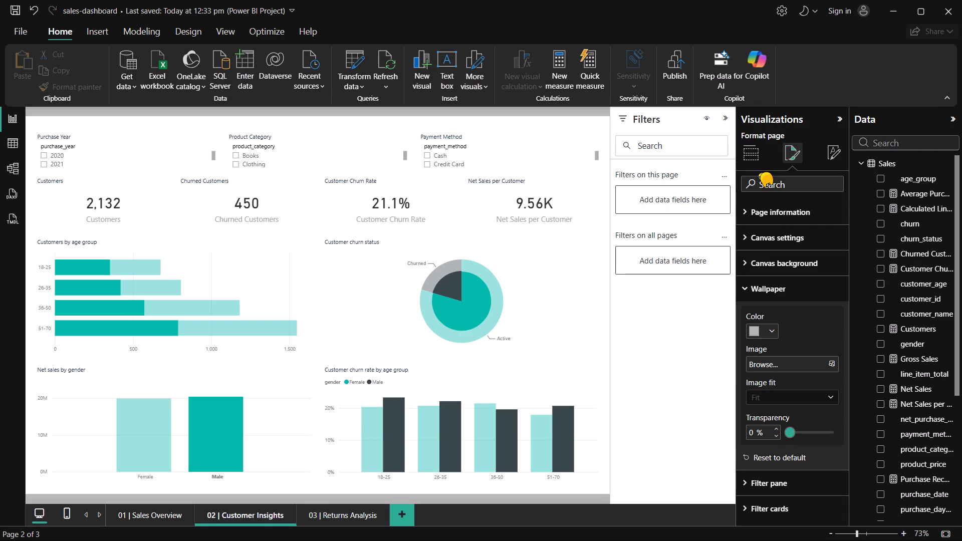
{"action": "left_click", "coordinate": [206, 462]}
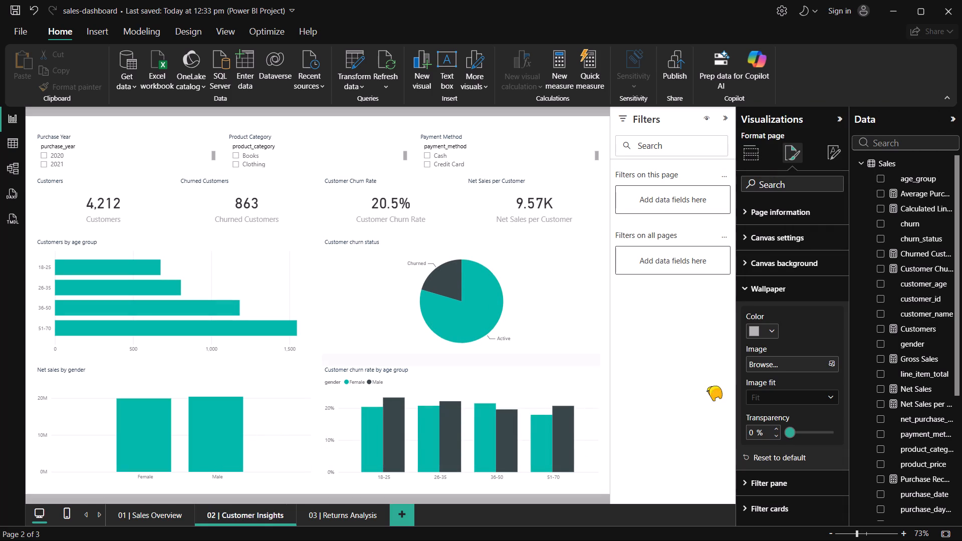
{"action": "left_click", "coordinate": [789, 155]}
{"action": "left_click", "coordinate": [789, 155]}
Set the Male column's color in the net sales by gender chart to dark slate gray, leaving no visual selected.
{"action": "left_click", "coordinate": [749, 156]}
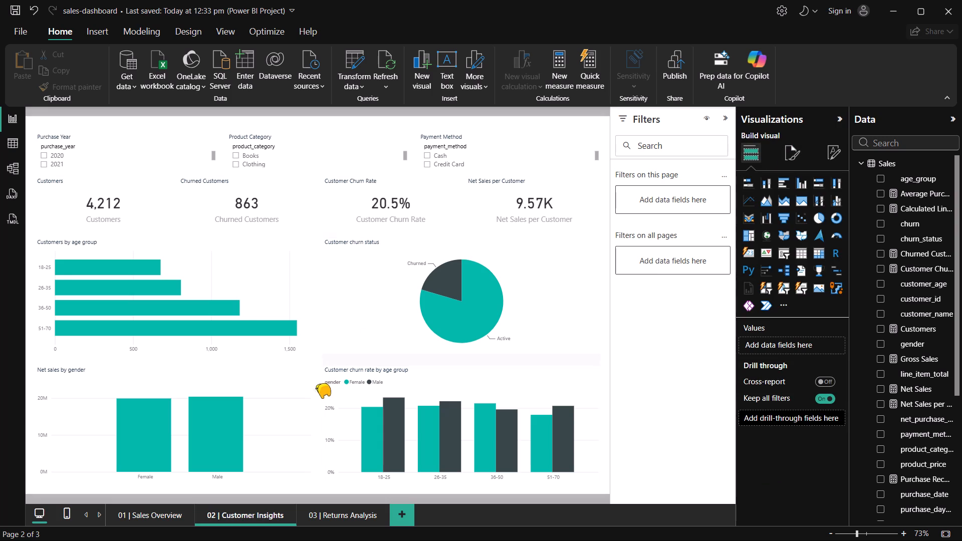
{"action": "left_click", "coordinate": [284, 380]}
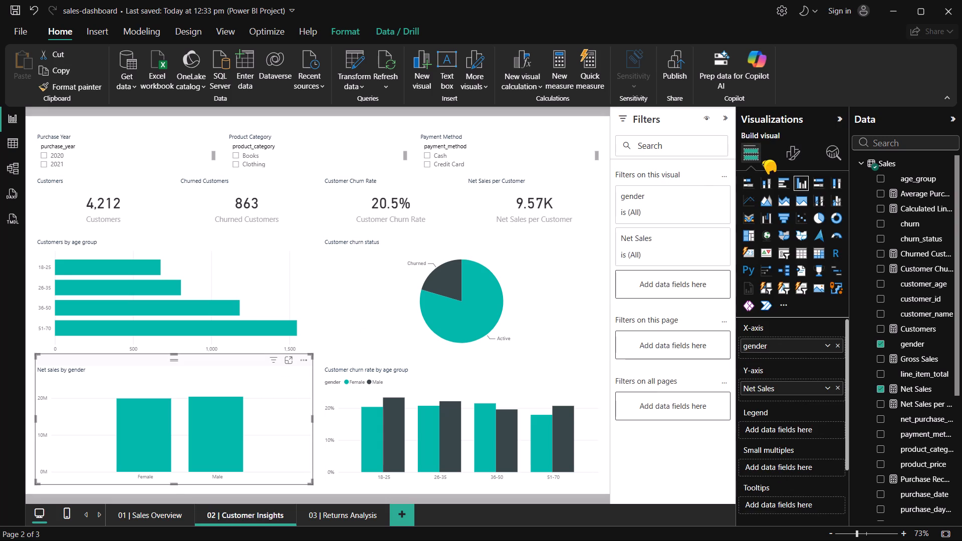
{"action": "left_click", "coordinate": [791, 147]}
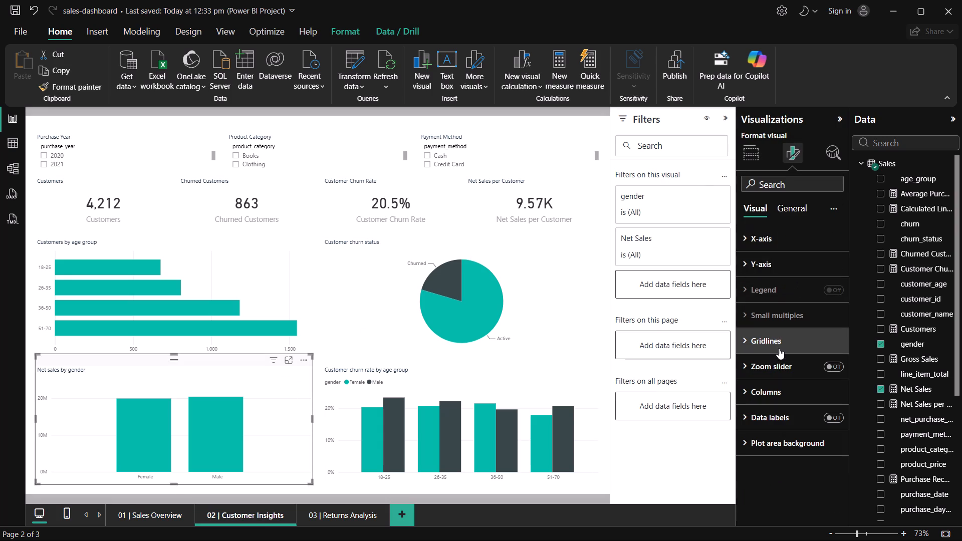
{"action": "left_click", "coordinate": [779, 348]}
{"action": "left_click", "coordinate": [777, 350]}
{"action": "left_click", "coordinate": [805, 393]}
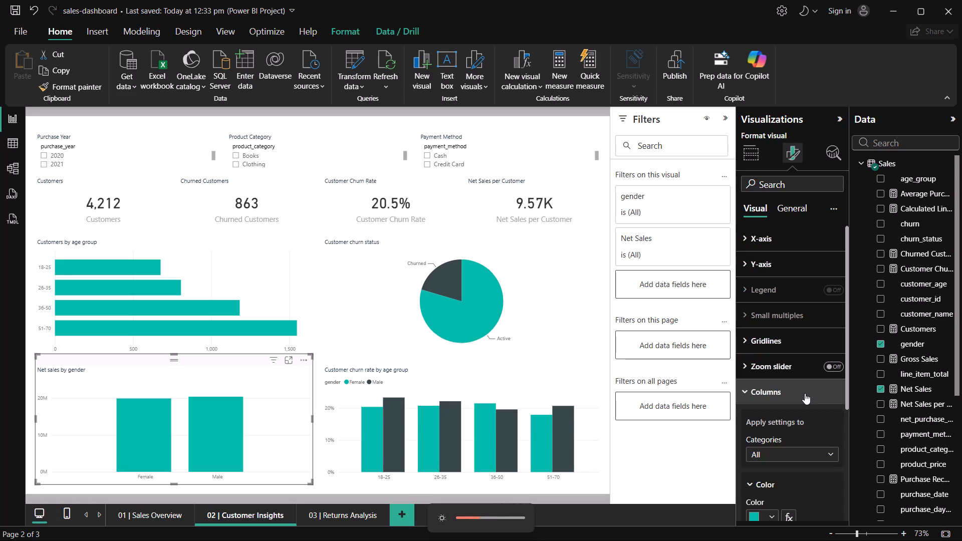
{"action": "scroll", "coordinate": [791, 394], "scroll_direction": "down", "scroll_amount": 1}
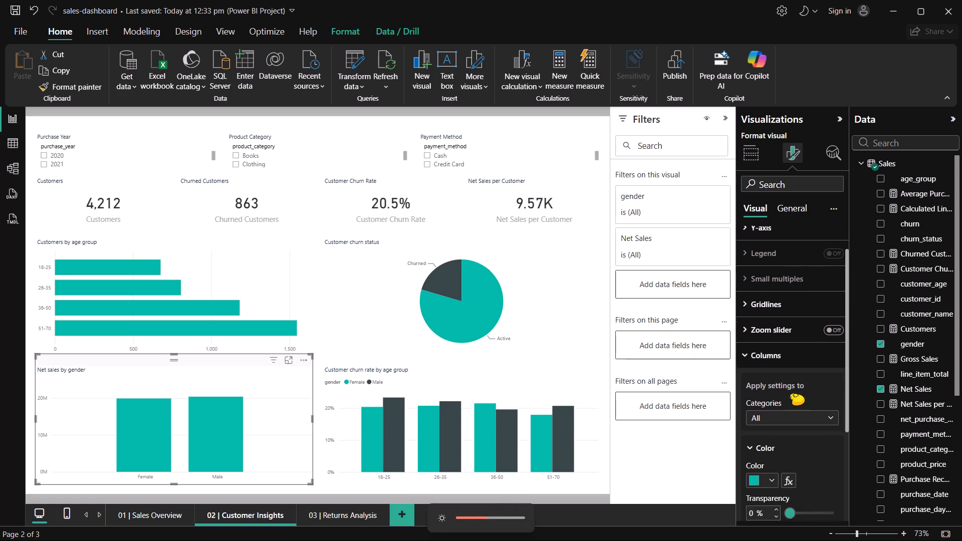
{"action": "scroll", "coordinate": [791, 394], "scroll_direction": "down", "scroll_amount": 2}
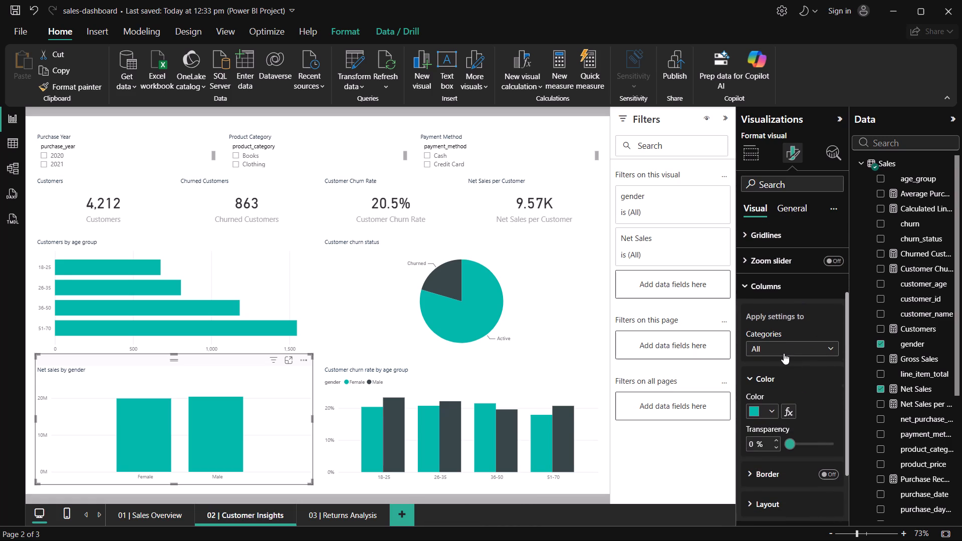
{"action": "left_click", "coordinate": [784, 353]}
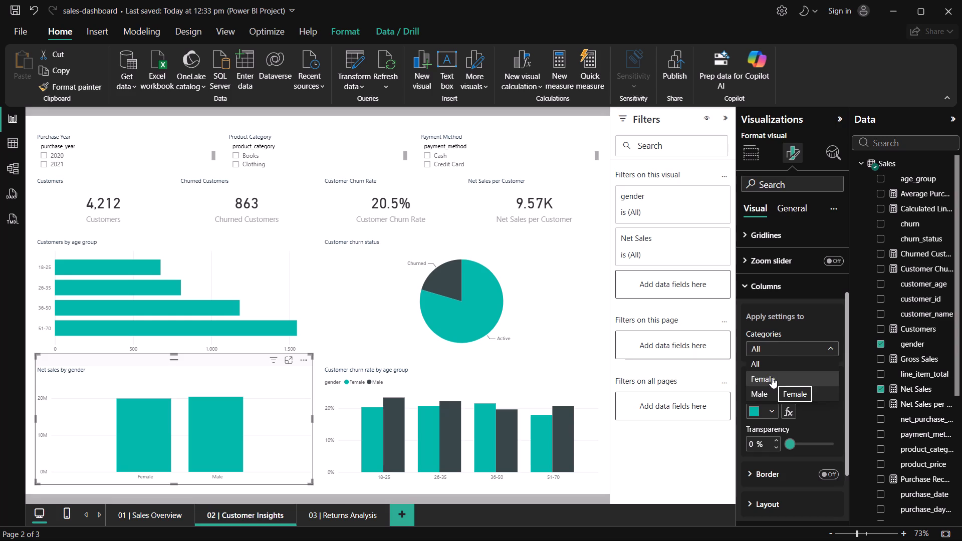
{"action": "left_click", "coordinate": [763, 394]}
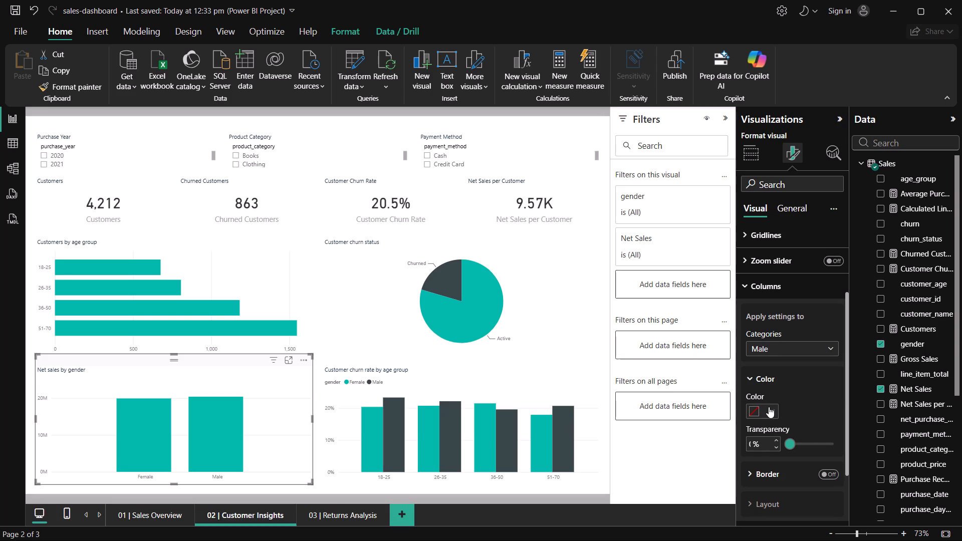
{"action": "left_click", "coordinate": [769, 407]}
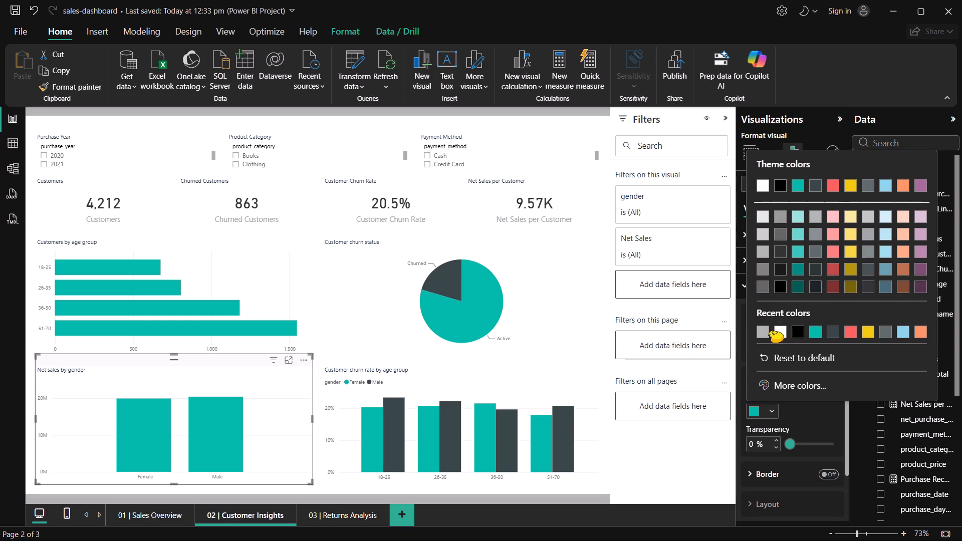
{"action": "left_click", "coordinate": [762, 332]}
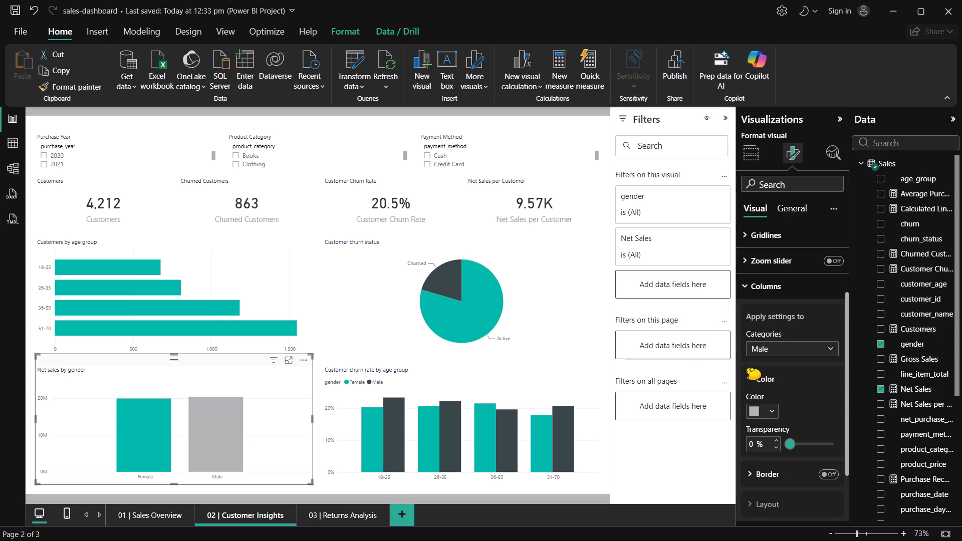
{"action": "left_click", "coordinate": [770, 410]}
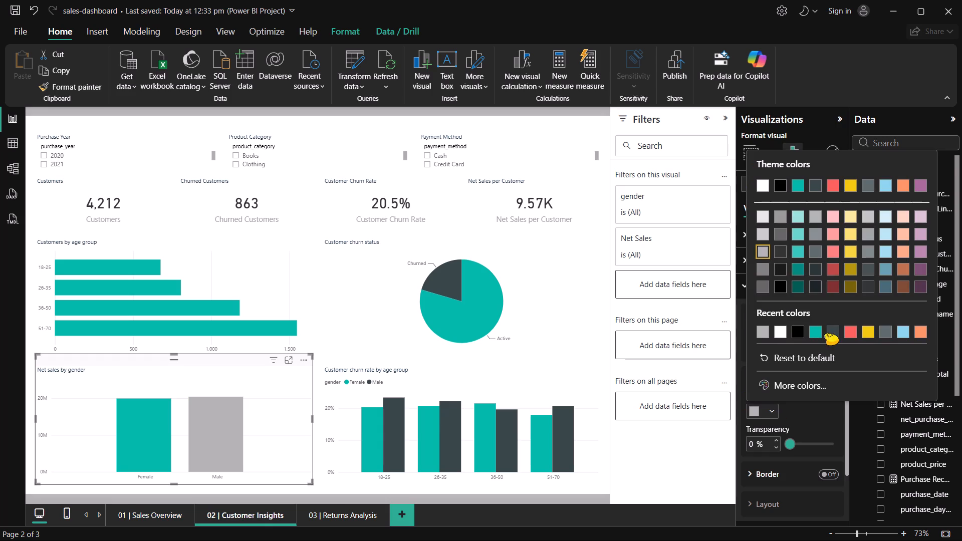
{"action": "left_click", "coordinate": [835, 332]}
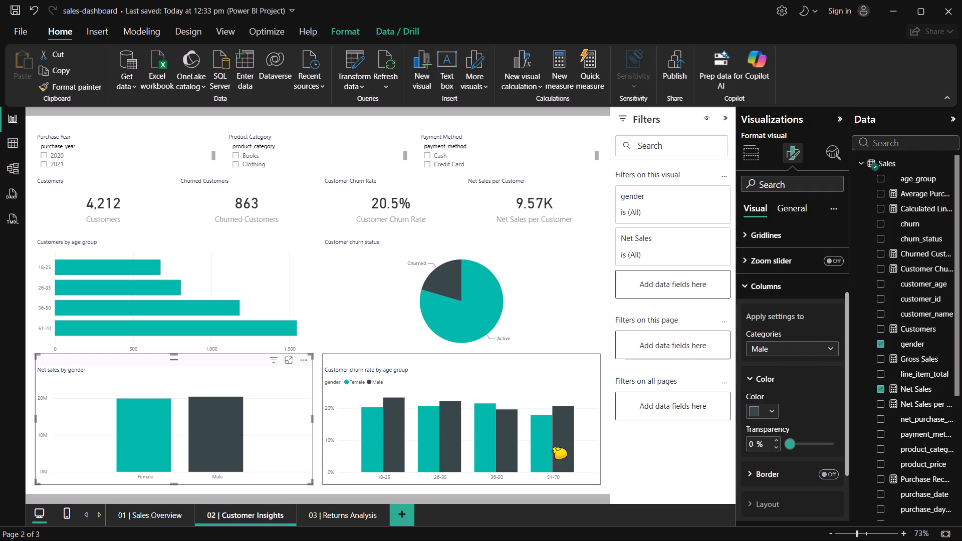
{"action": "left_click", "coordinate": [599, 372]}
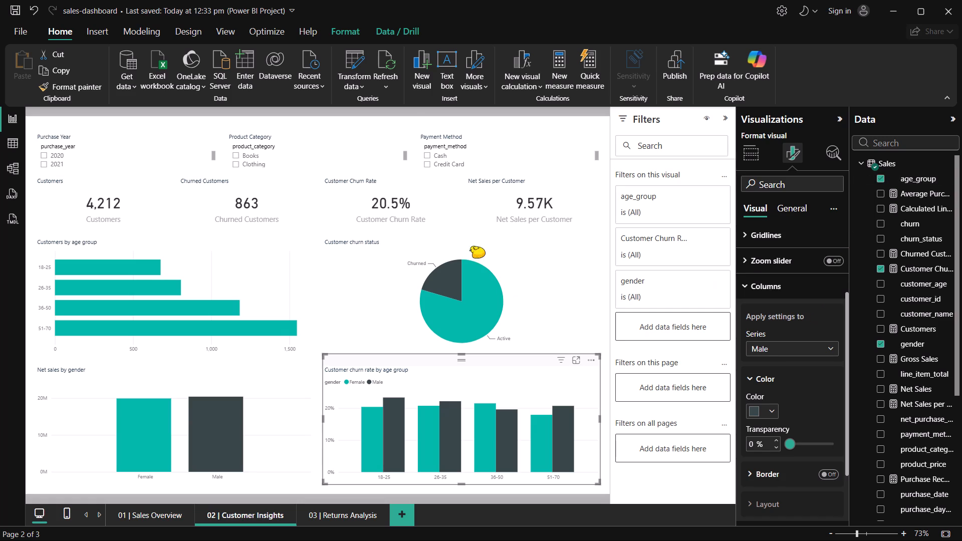
{"action": "left_click", "coordinate": [318, 116]}
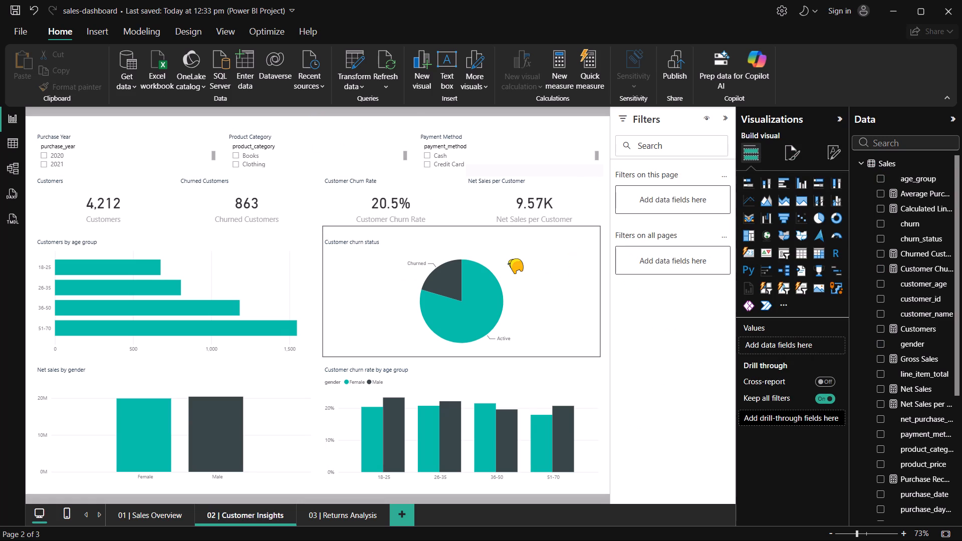
On the Returns Analysis page, convert the returned value by payment method column chart to a donut chart.
{"action": "left_click", "coordinate": [341, 515]}
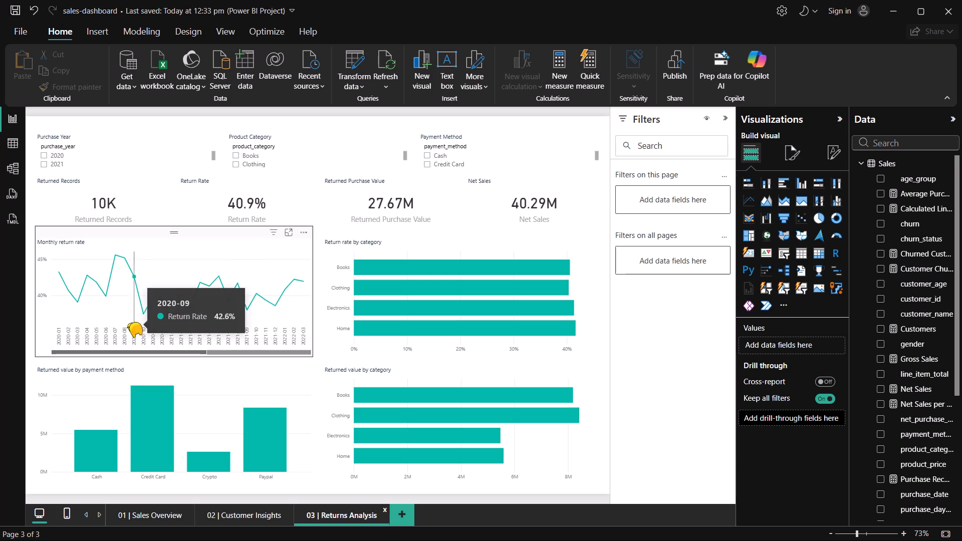
{"action": "left_click", "coordinate": [564, 435]}
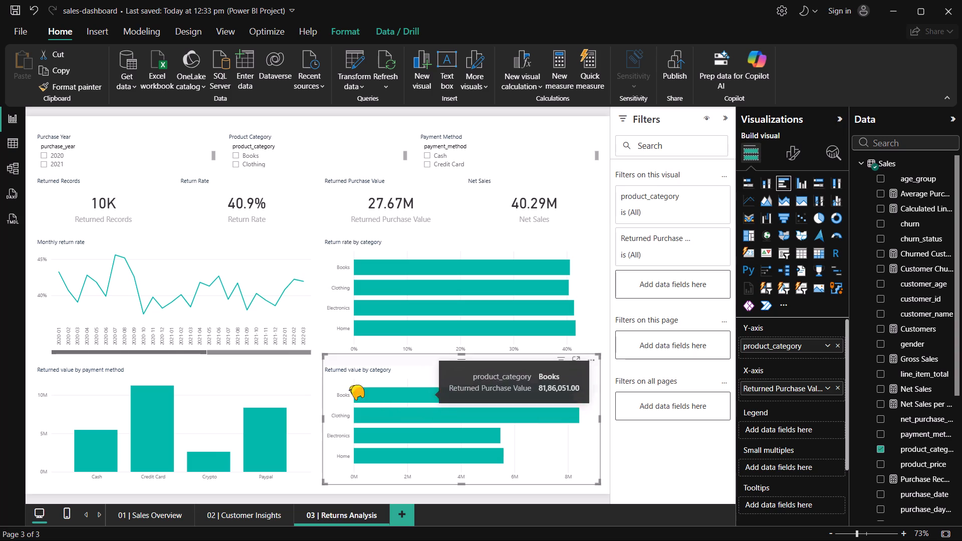
{"action": "left_click", "coordinate": [224, 405]}
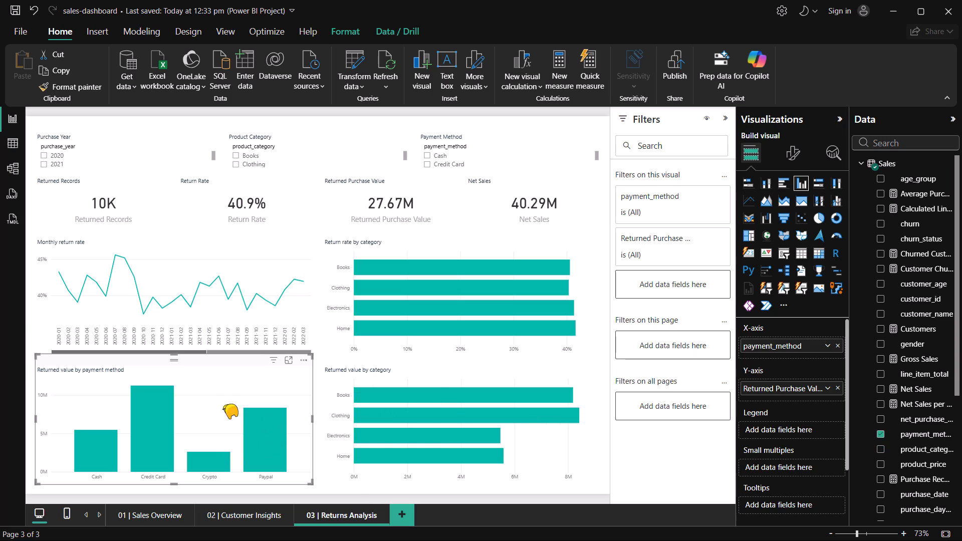
{"action": "left_click", "coordinate": [283, 380]}
{"action": "left_click", "coordinate": [833, 221]}
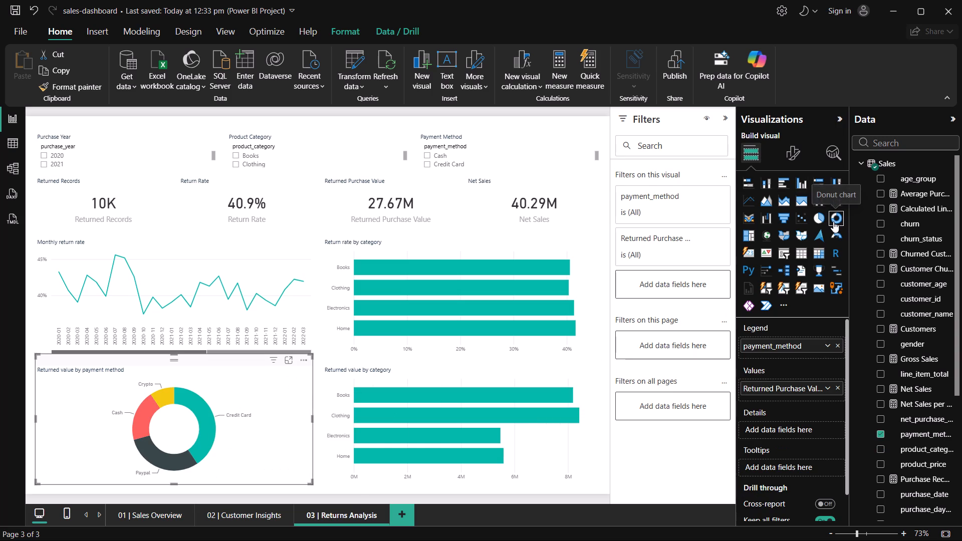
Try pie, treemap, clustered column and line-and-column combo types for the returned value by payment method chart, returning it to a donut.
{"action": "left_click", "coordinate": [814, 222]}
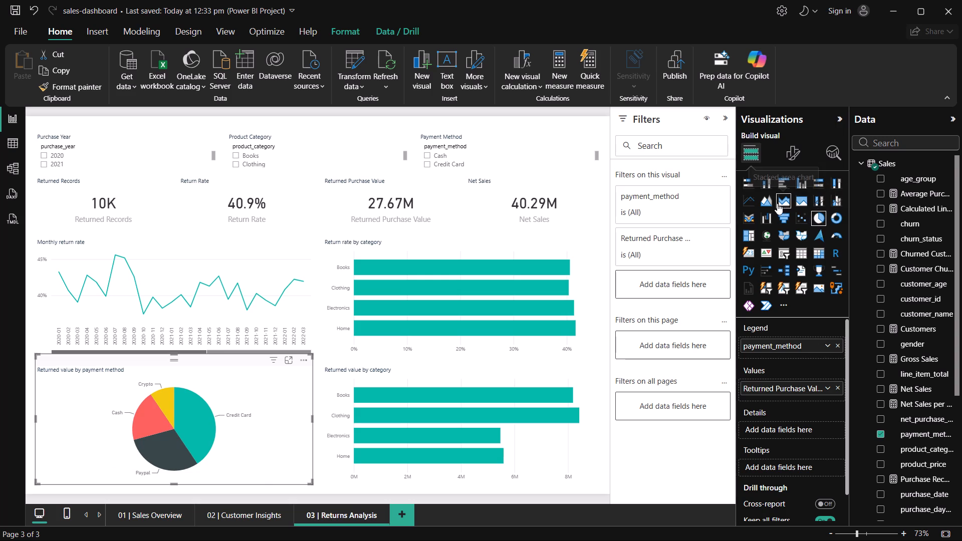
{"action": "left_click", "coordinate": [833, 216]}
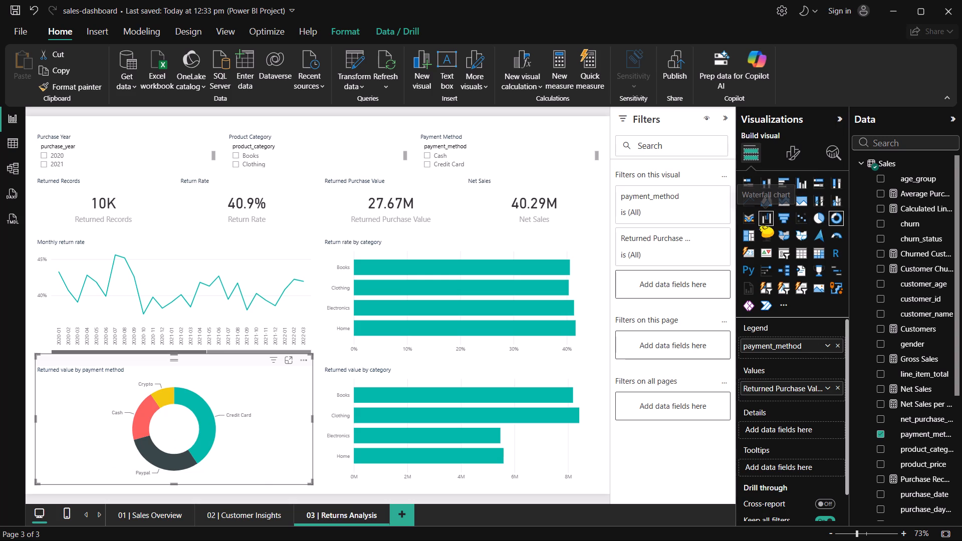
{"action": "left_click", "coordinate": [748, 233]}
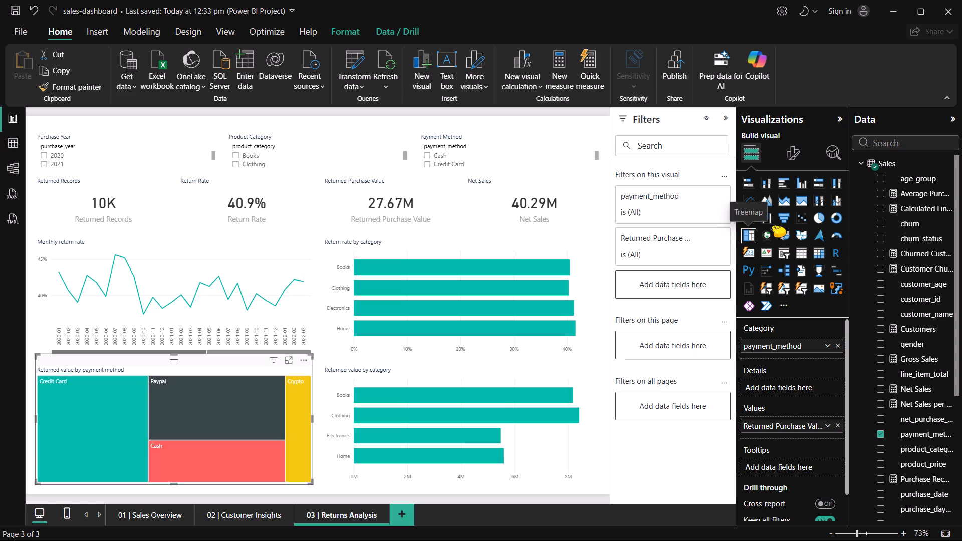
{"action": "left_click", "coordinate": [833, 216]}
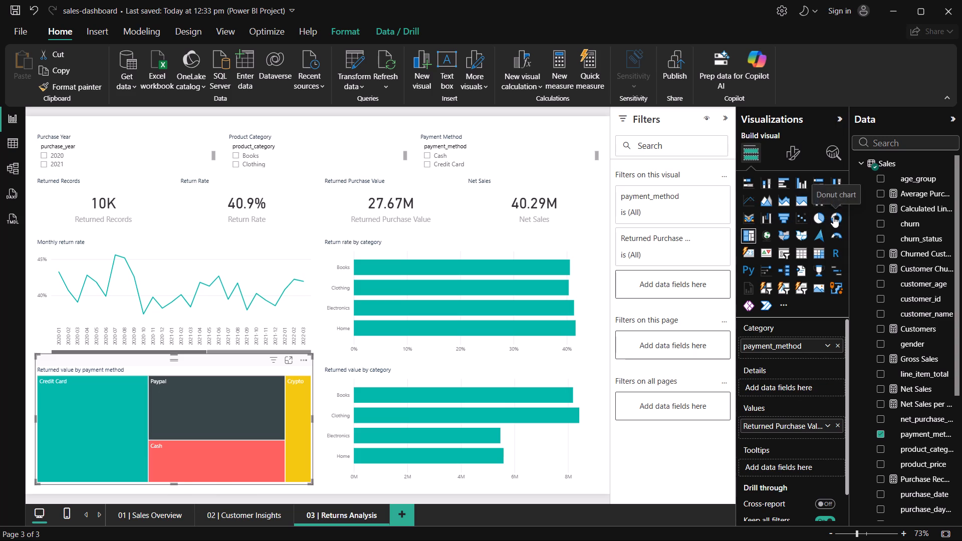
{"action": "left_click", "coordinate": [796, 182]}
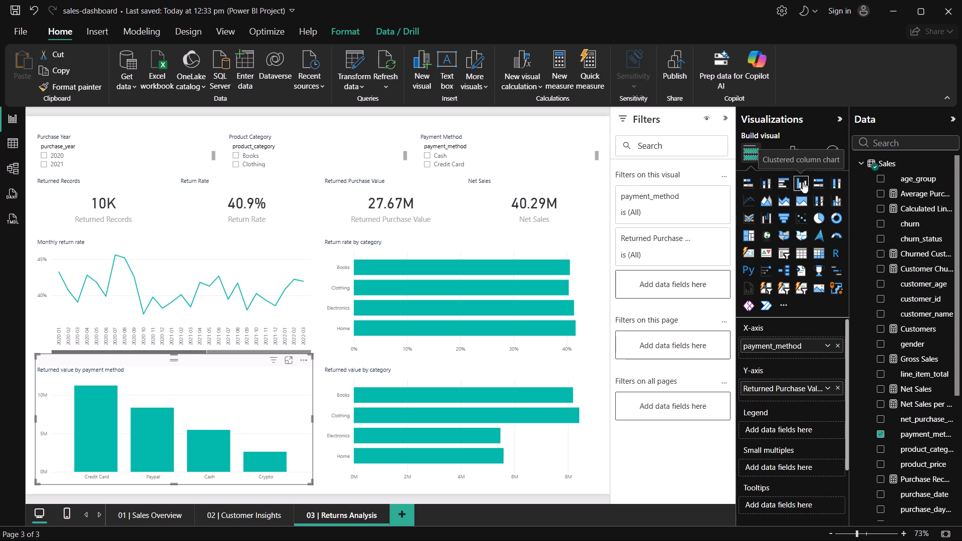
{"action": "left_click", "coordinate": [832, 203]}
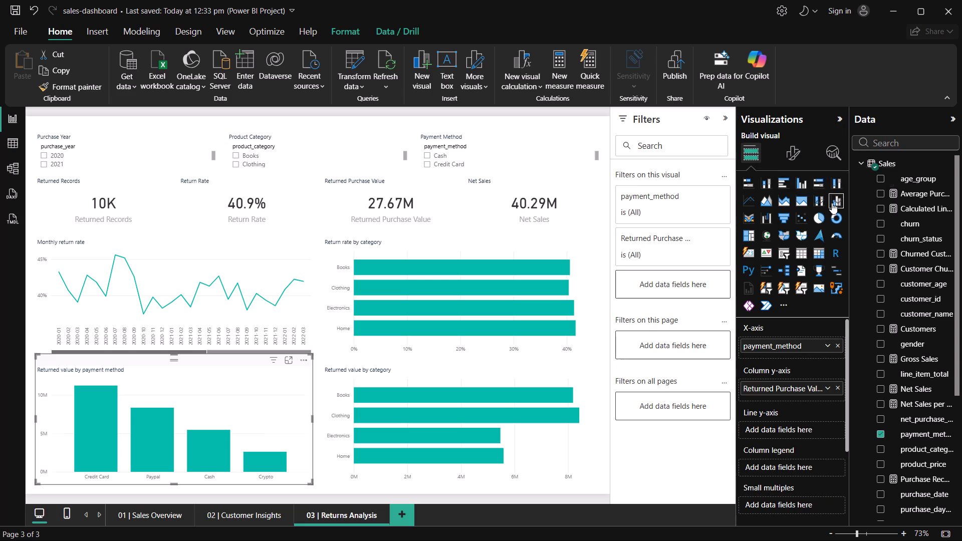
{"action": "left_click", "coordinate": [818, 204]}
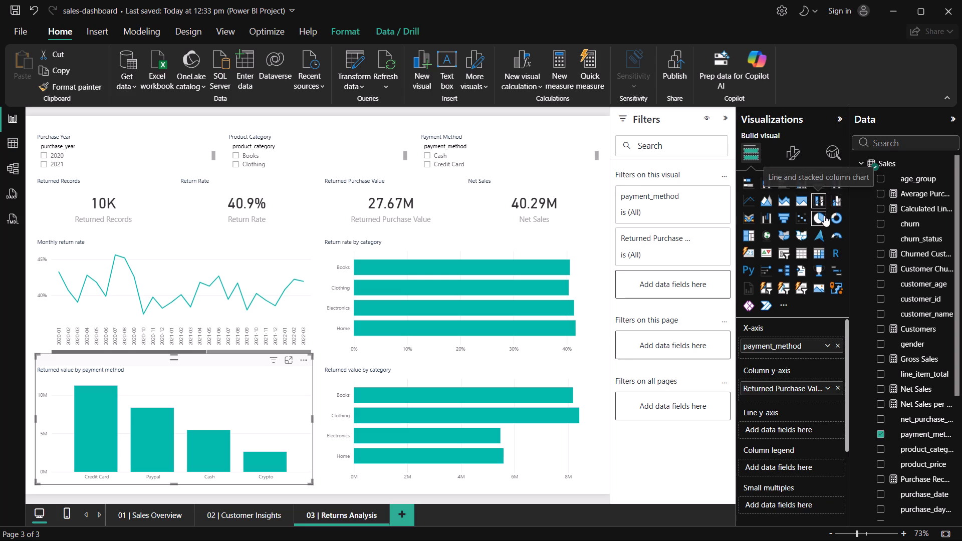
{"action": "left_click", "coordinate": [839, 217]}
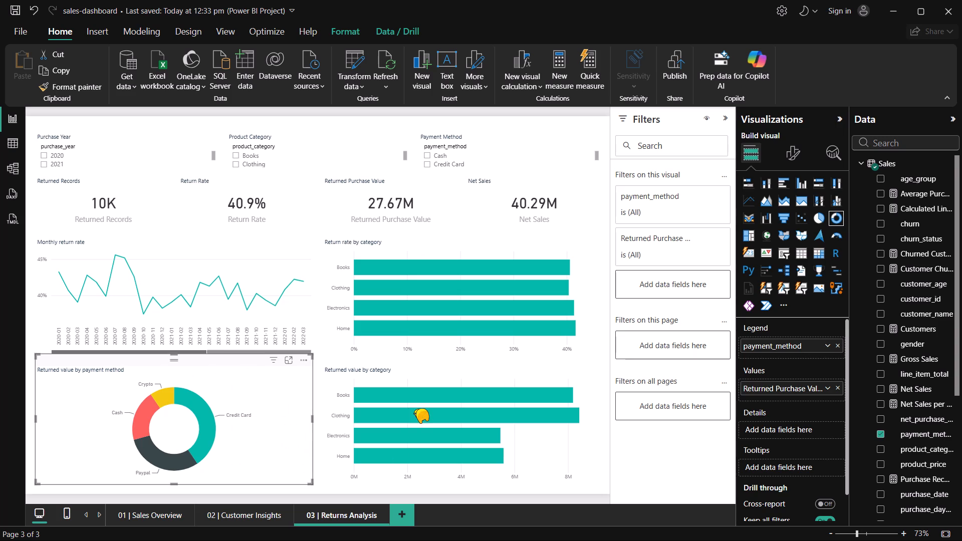
Go back through Customer Insights to Sales Overview and examine the net sales by category and gross sales by payment method charts.
{"action": "left_click", "coordinate": [225, 511]}
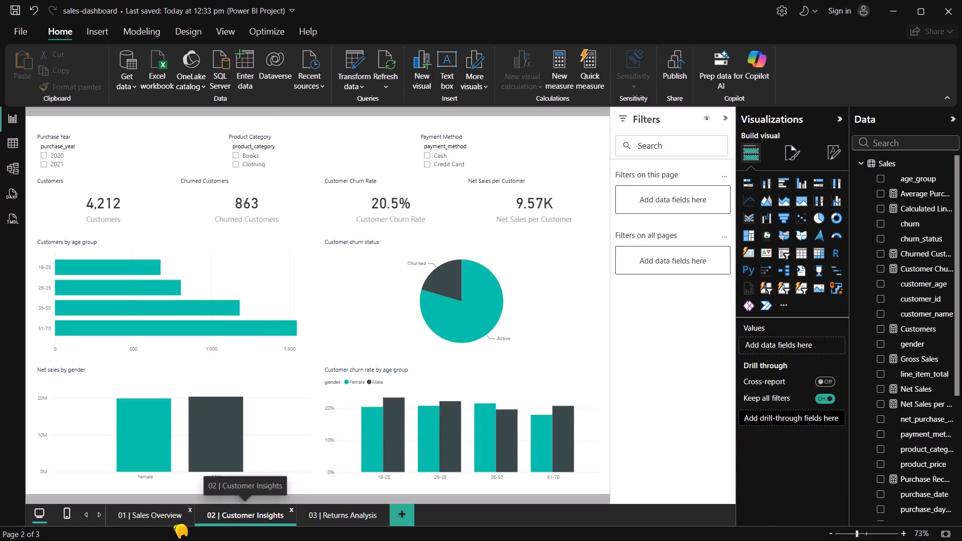
{"action": "left_click", "coordinate": [142, 524]}
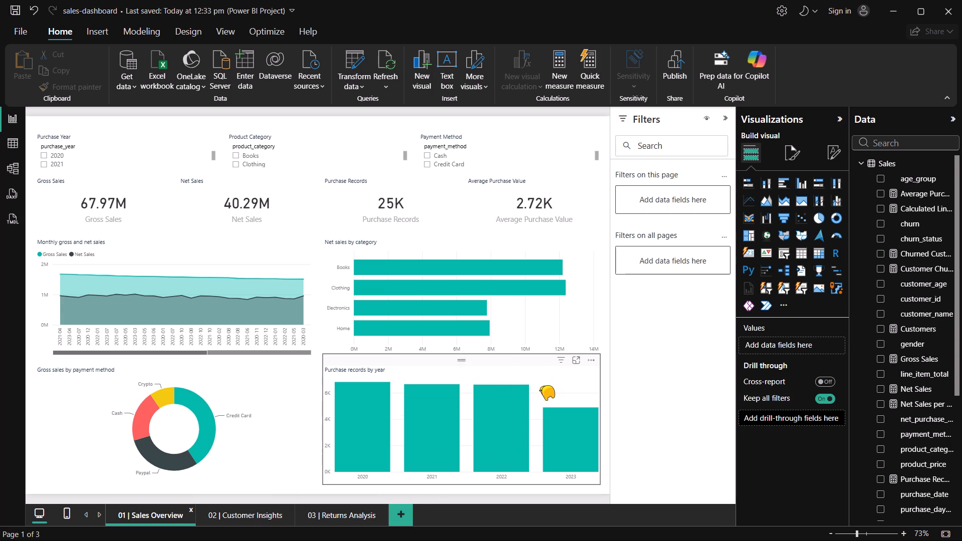
{"action": "left_click", "coordinate": [477, 288]}
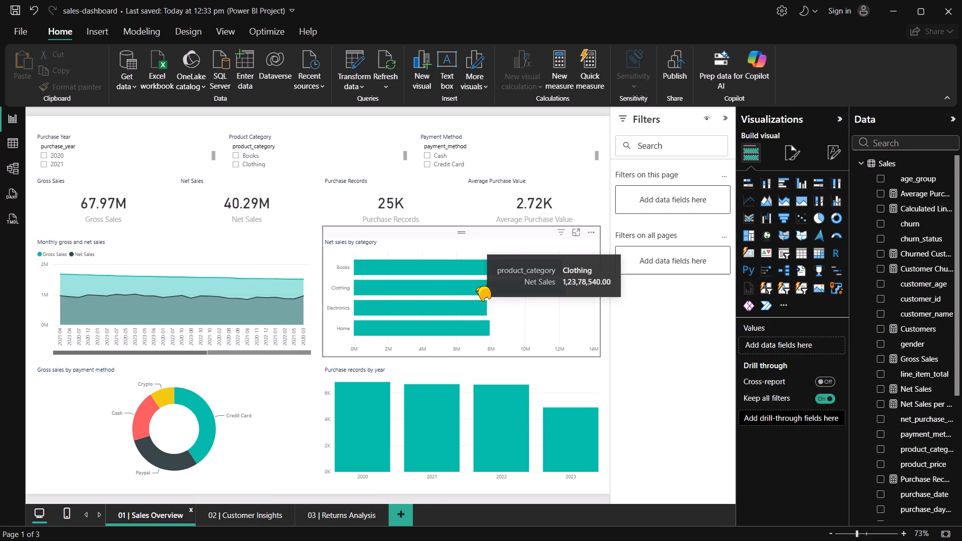
{"action": "left_click", "coordinate": [477, 288]}
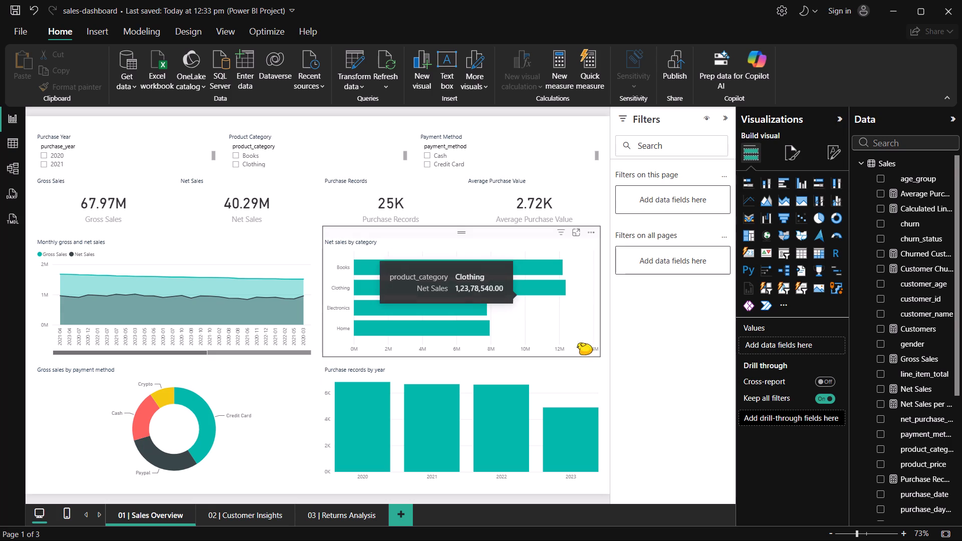
{"action": "left_click", "coordinate": [551, 327]}
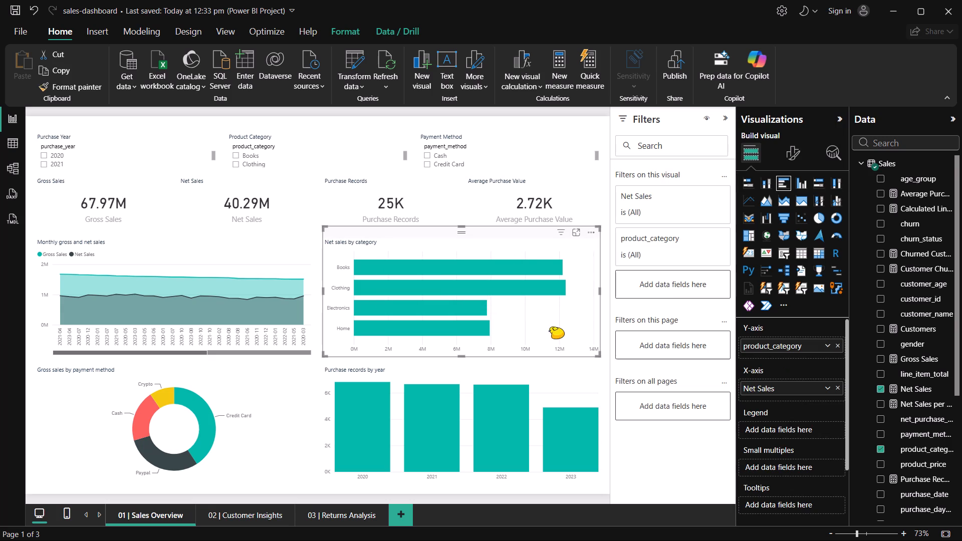
{"action": "left_click", "coordinate": [560, 322]}
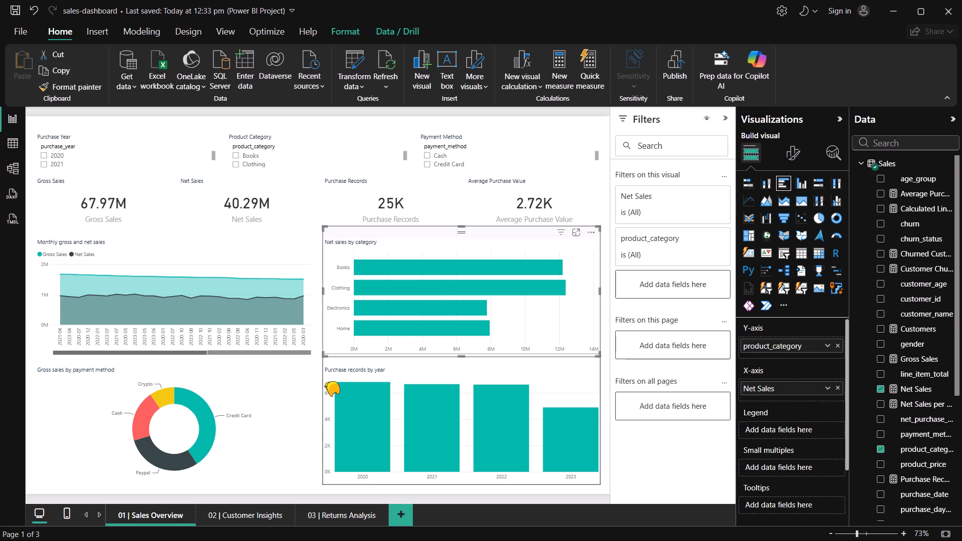
{"action": "left_click", "coordinate": [313, 392]}
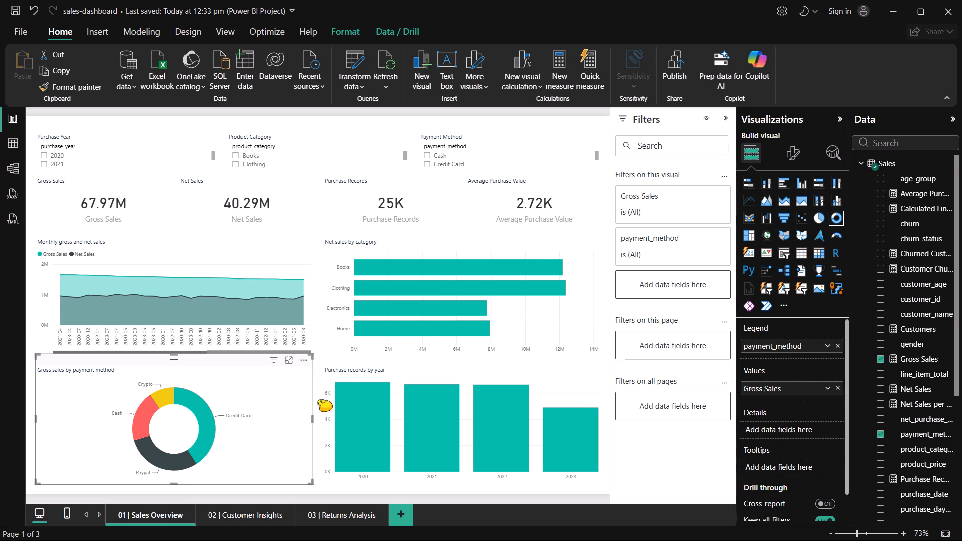
Return to the Returns Analysis page and briefly cross-highlight it by Clothing in the return rate by category chart.
{"action": "left_click", "coordinate": [250, 518]}
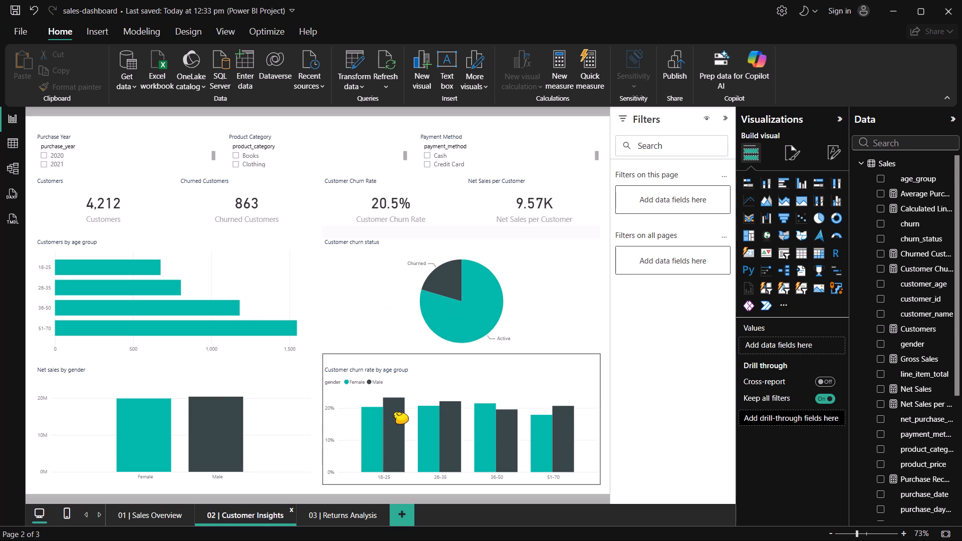
{"action": "left_click", "coordinate": [343, 514]}
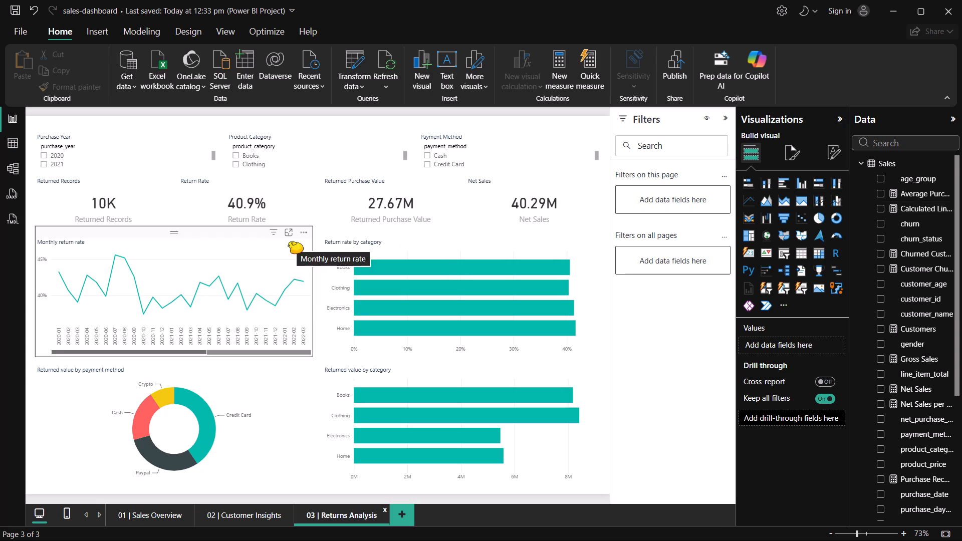
{"action": "left_click", "coordinate": [437, 283]}
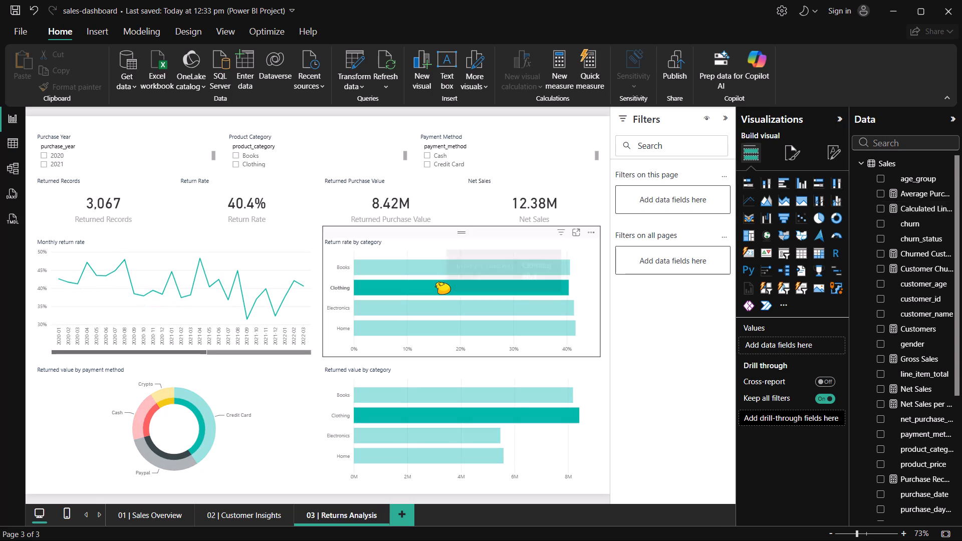
{"action": "left_click", "coordinate": [487, 294]}
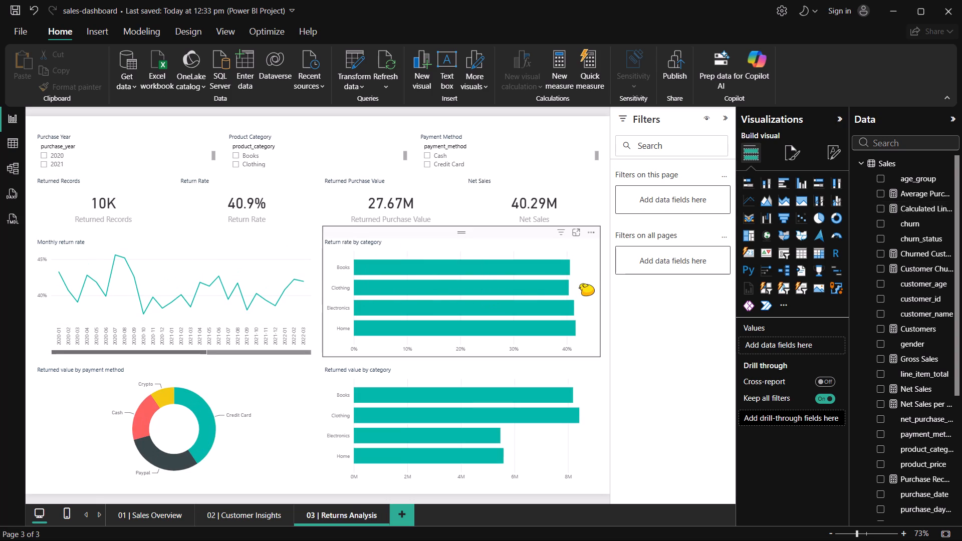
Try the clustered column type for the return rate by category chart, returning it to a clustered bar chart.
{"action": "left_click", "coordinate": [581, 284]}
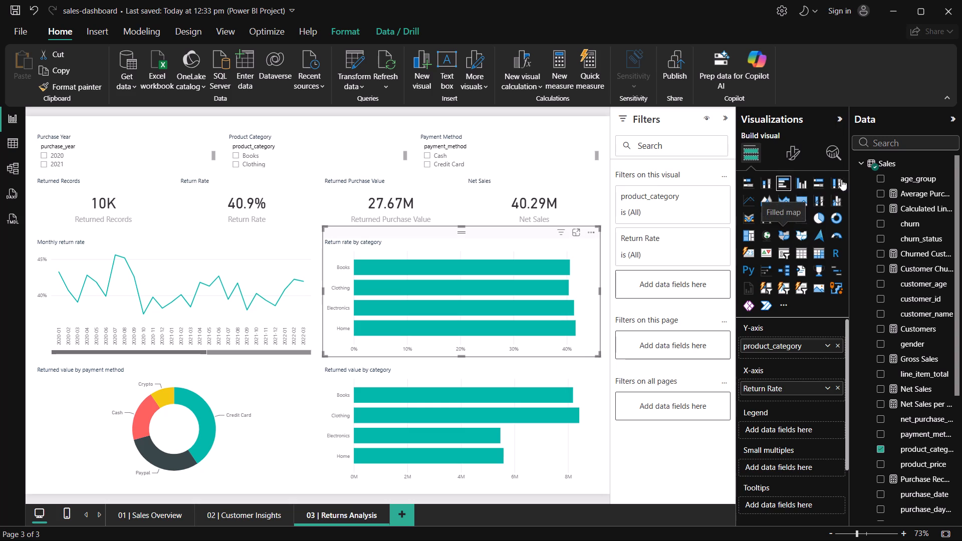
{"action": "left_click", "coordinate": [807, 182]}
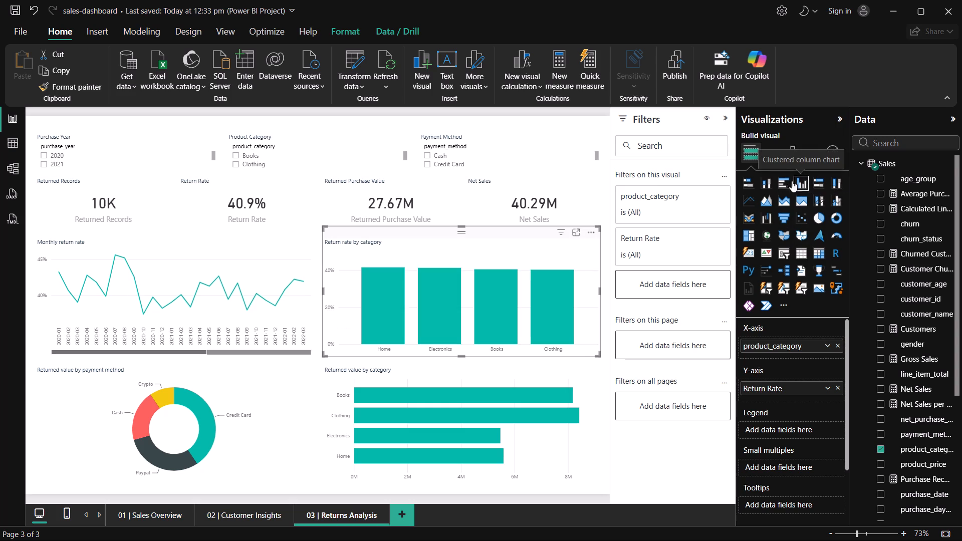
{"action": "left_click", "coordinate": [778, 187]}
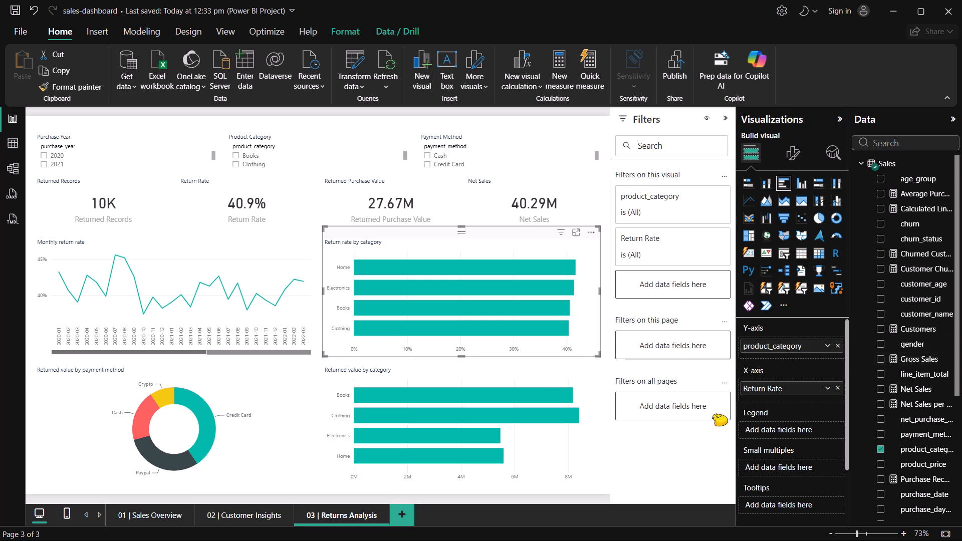
Compare the returned value and return rate by category charts, and review the Sales Overview and Customer Insights pages.
{"action": "left_click", "coordinate": [537, 426]}
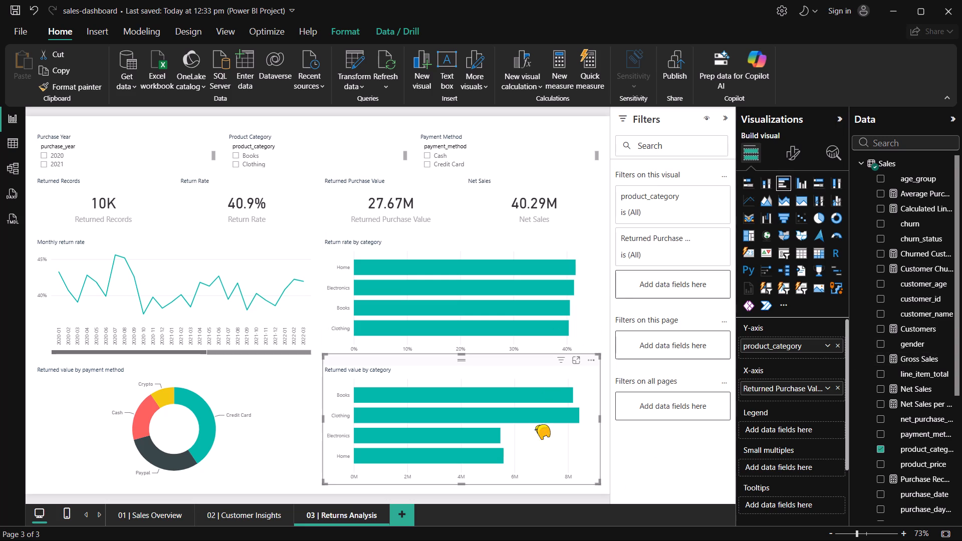
{"action": "left_click", "coordinate": [580, 379]}
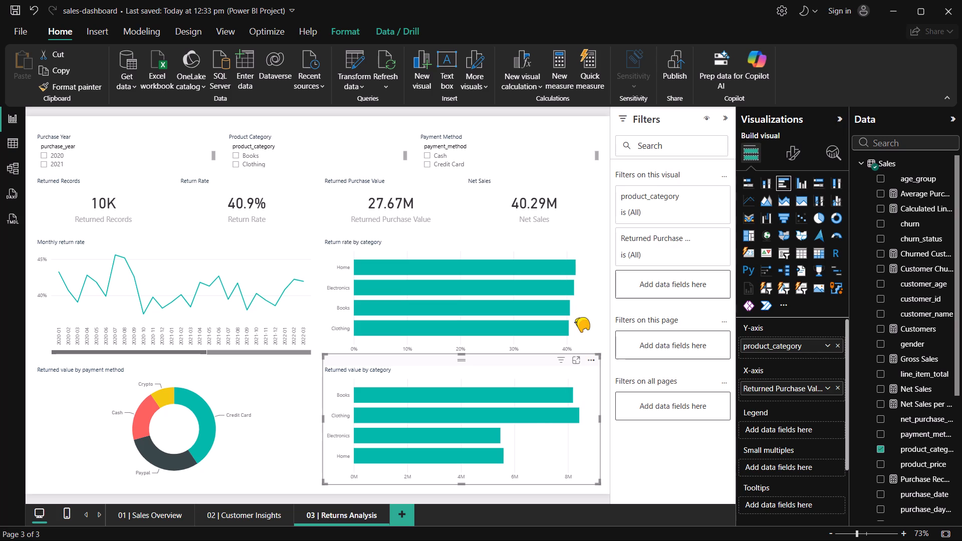
{"action": "left_click", "coordinate": [576, 319]}
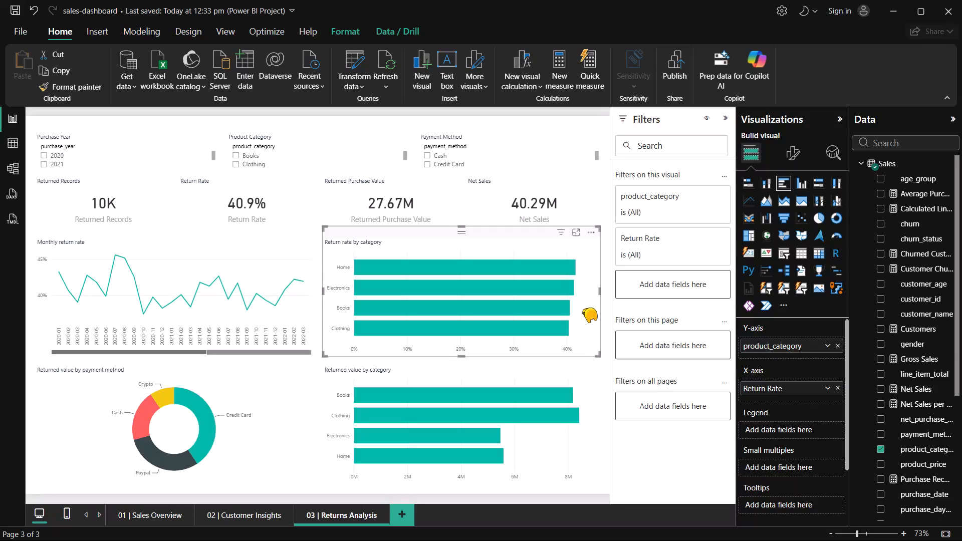
{"action": "left_click", "coordinate": [133, 520]}
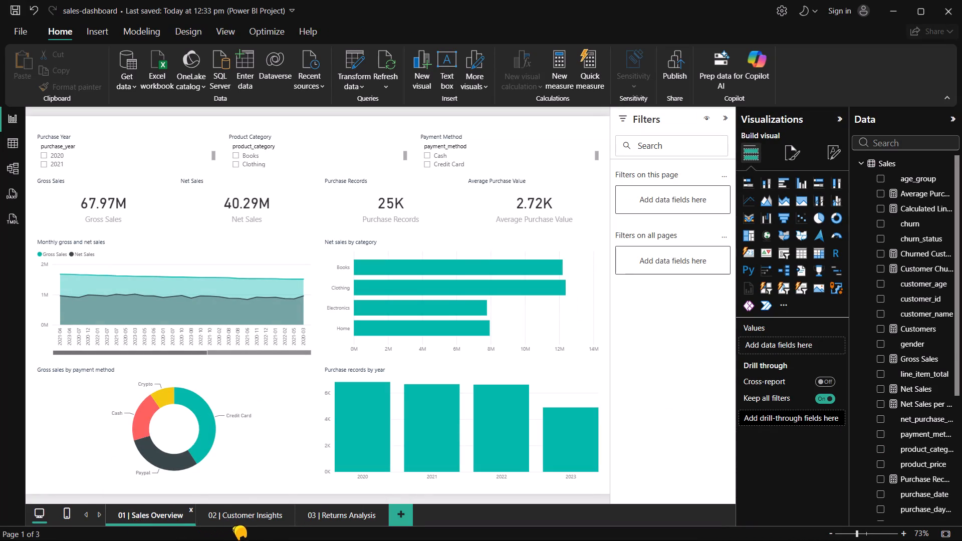
{"action": "left_click", "coordinate": [236, 514]}
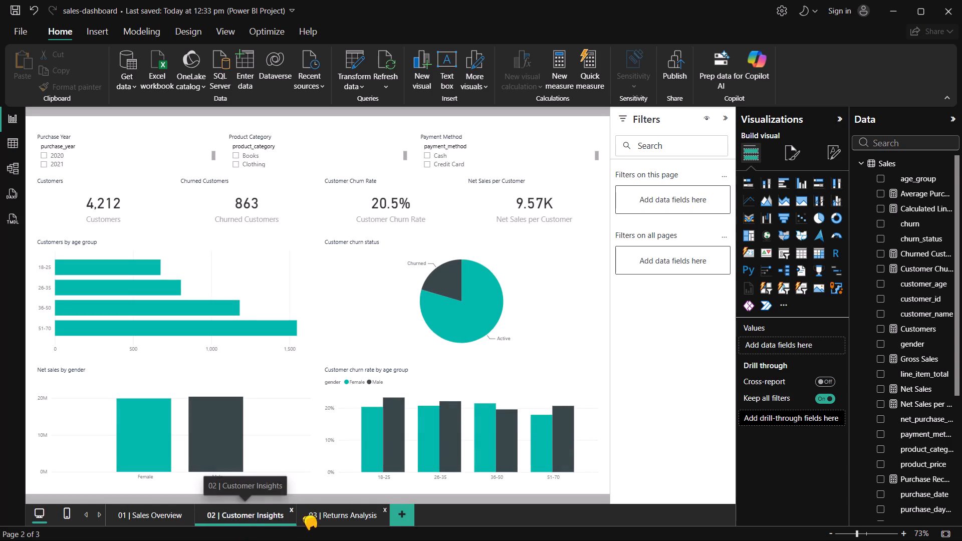
{"action": "left_click", "coordinate": [315, 518]}
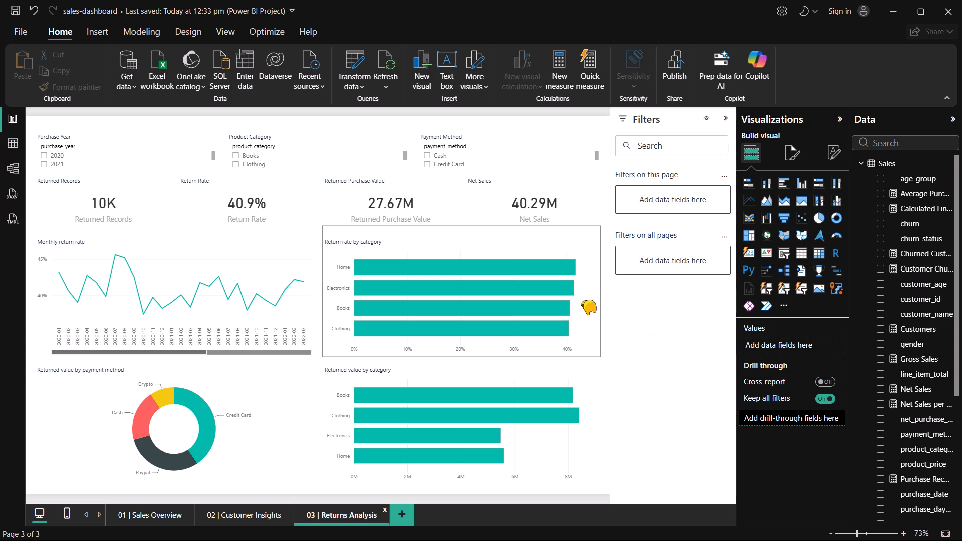
Examine the fields behind the return rate by category and monthly return rate charts, briefly cross-highlighting the page by Books.
{"action": "left_click", "coordinate": [583, 301]}
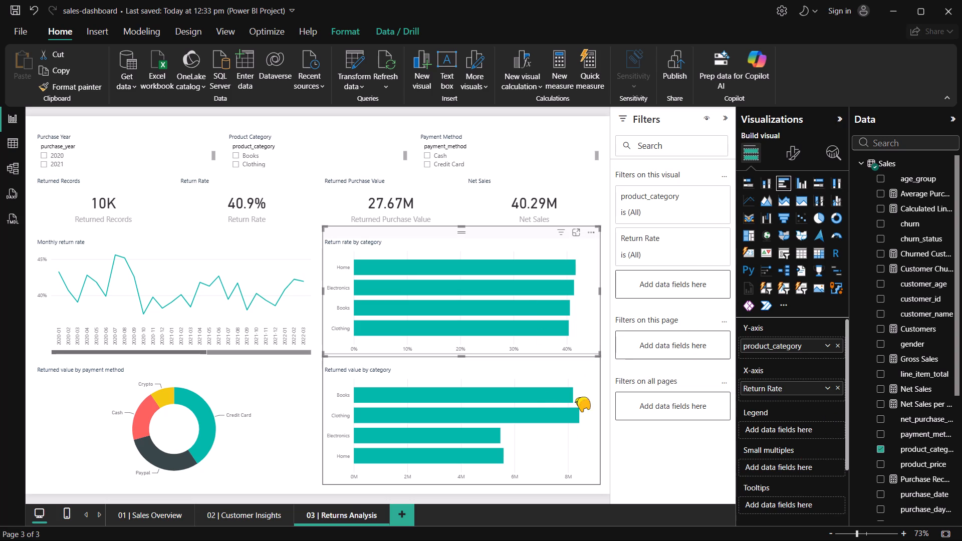
{"action": "left_click", "coordinate": [586, 258]}
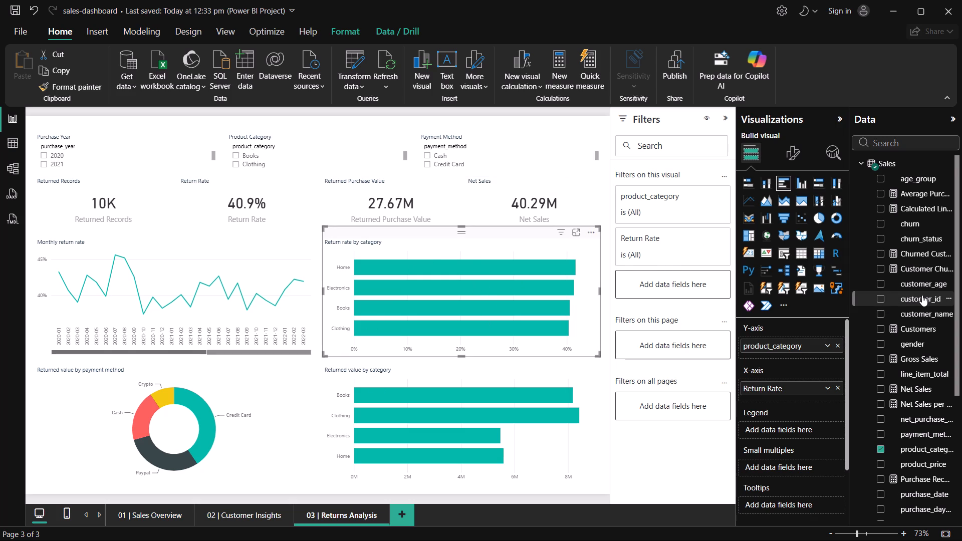
{"action": "scroll", "coordinate": [922, 295], "scroll_direction": "down", "scroll_amount": 5}
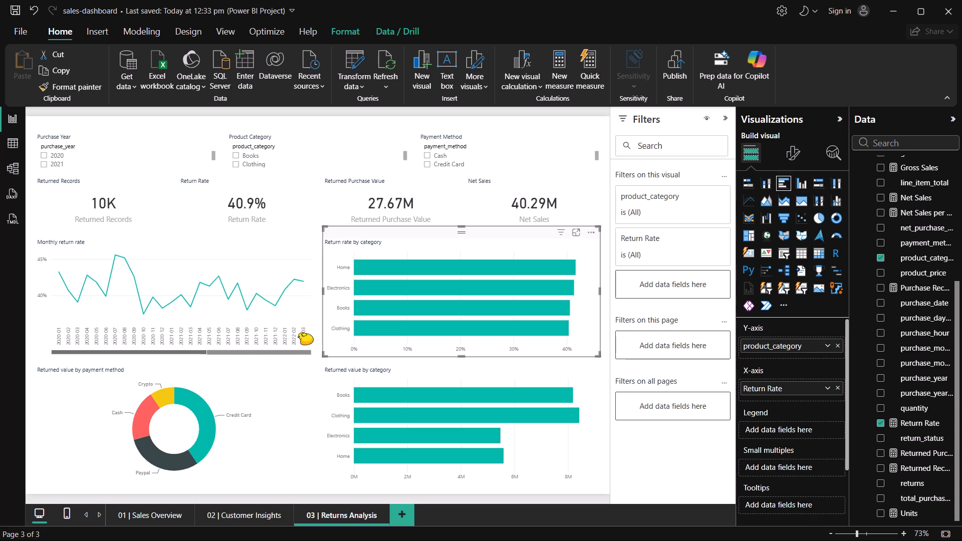
{"action": "left_click", "coordinate": [281, 328]}
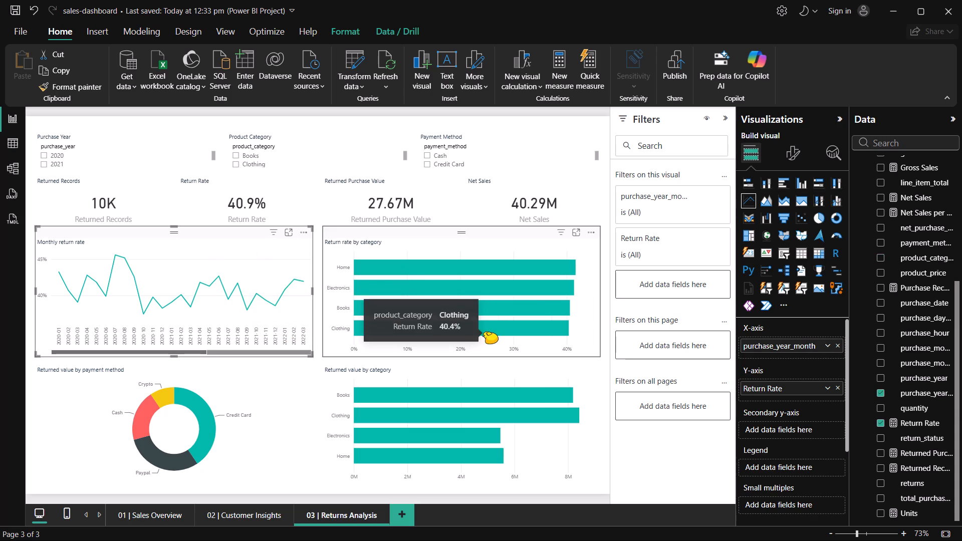
{"action": "left_click", "coordinate": [304, 324]}
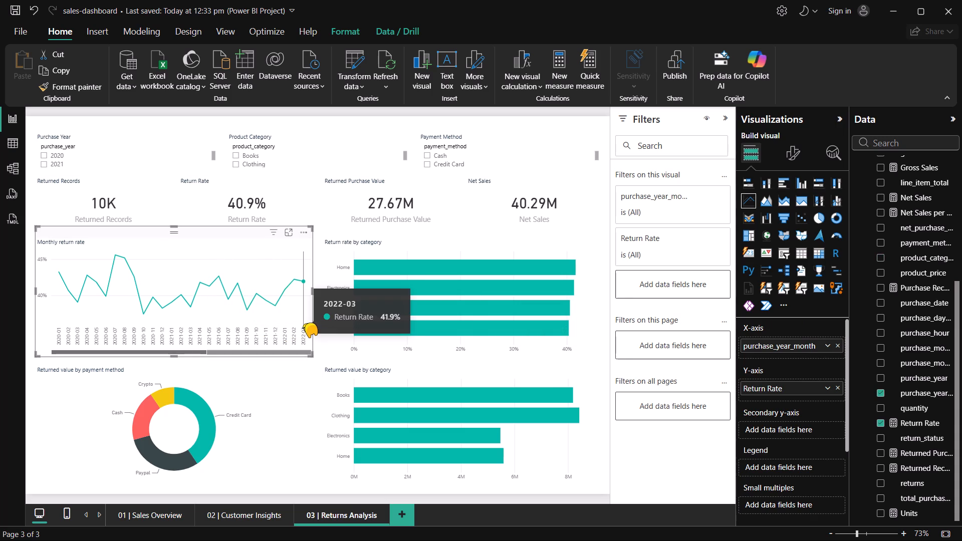
{"action": "left_click", "coordinate": [476, 397]}
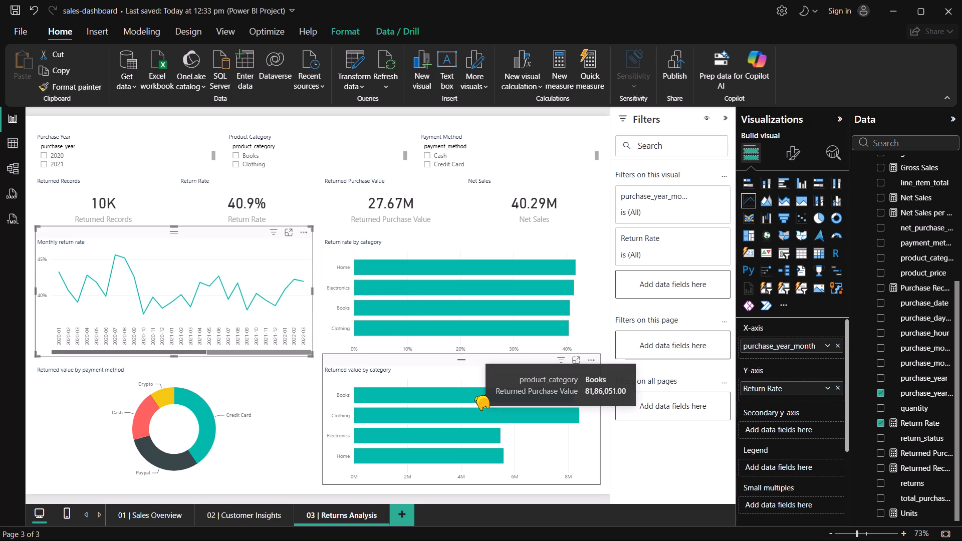
{"action": "left_click", "coordinate": [535, 312]}
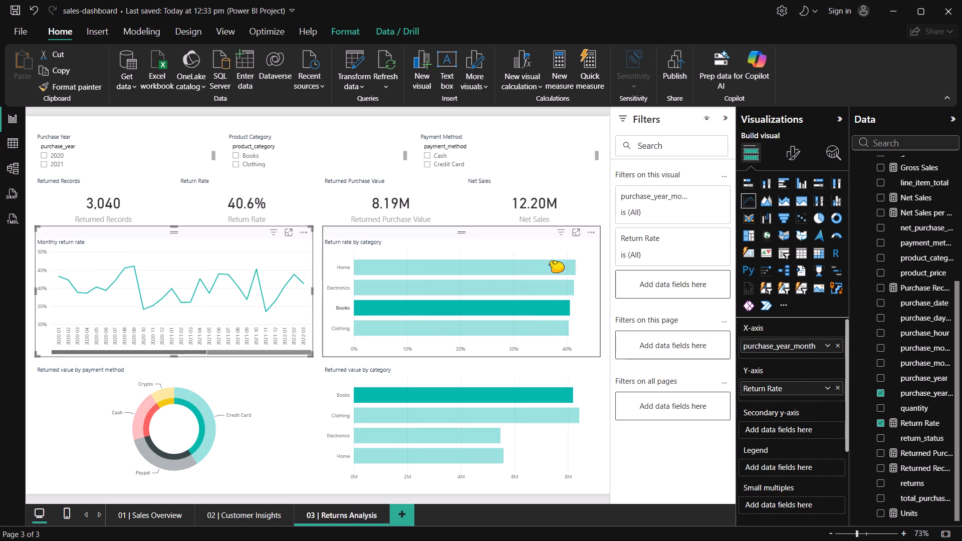
{"action": "left_click", "coordinate": [582, 261]}
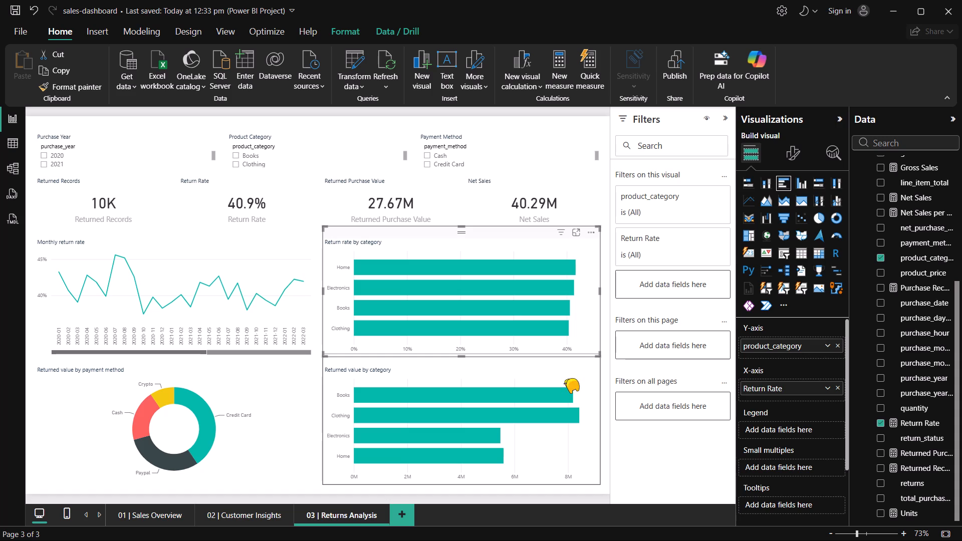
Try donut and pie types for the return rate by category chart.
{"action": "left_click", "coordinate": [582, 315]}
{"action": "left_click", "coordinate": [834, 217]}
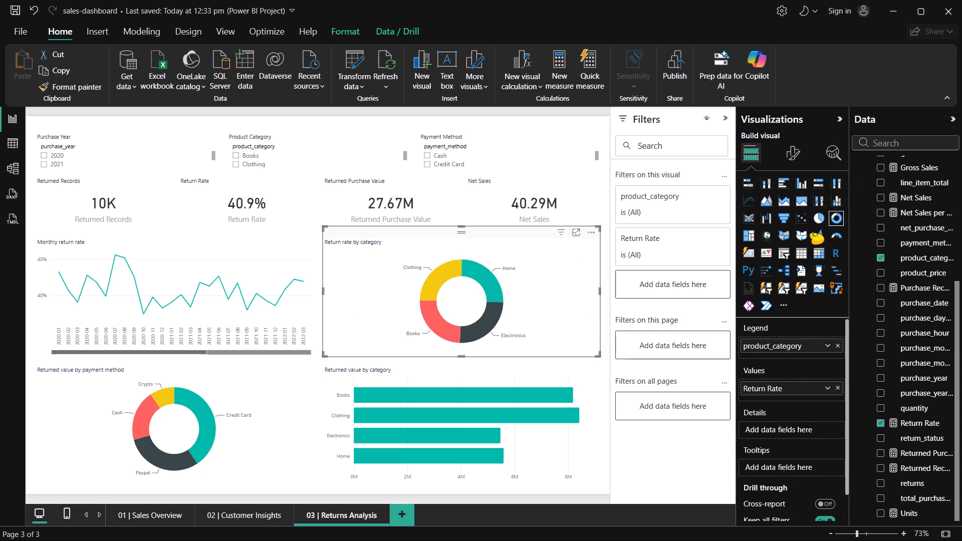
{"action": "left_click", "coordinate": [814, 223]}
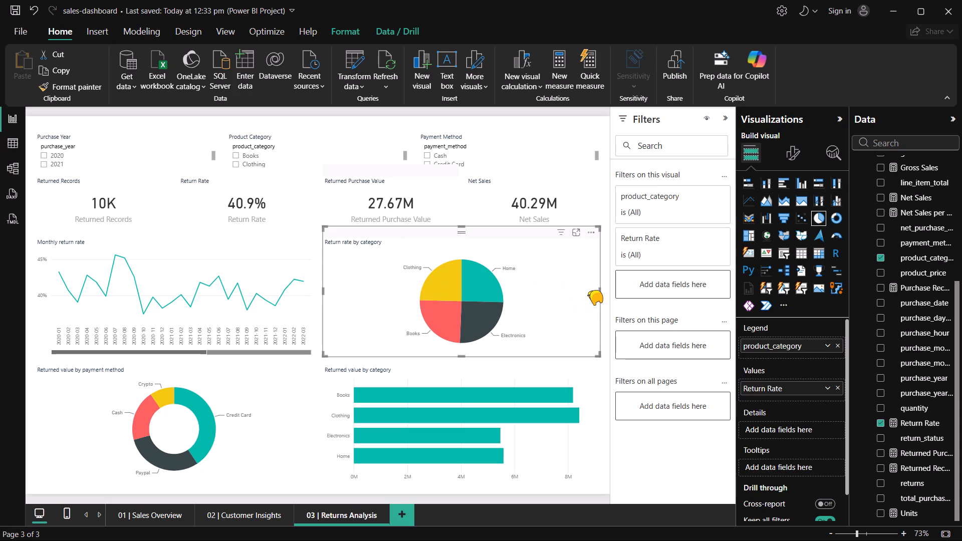
Delete the return rate by category chart from the Returns Analysis page.
{"action": "key", "text": "Delete"}
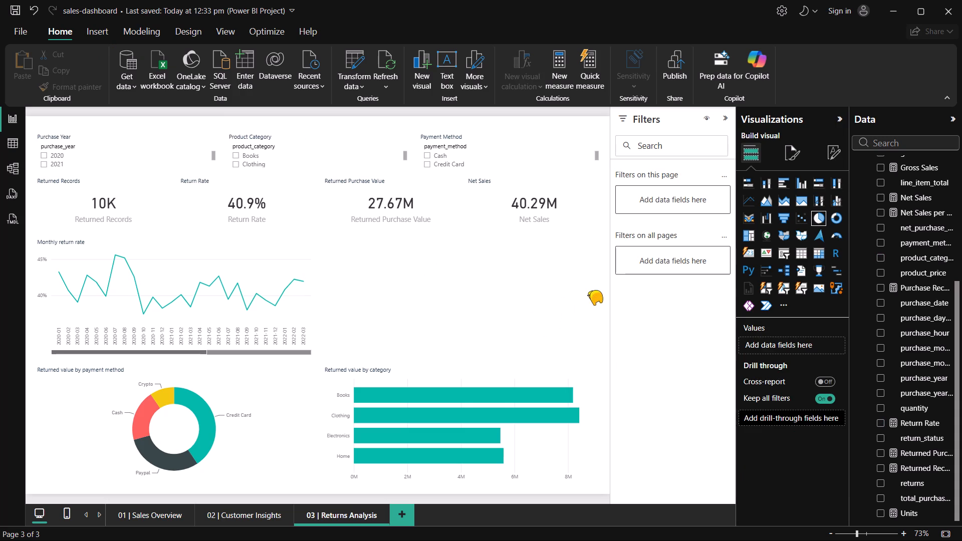
Widen the data field list until the full field names fit.
{"action": "scroll", "coordinate": [909, 351], "scroll_direction": "down", "scroll_amount": 4}
{"action": "left_click_drag", "start_coordinate": [850, 378], "coordinate": [795, 388]}
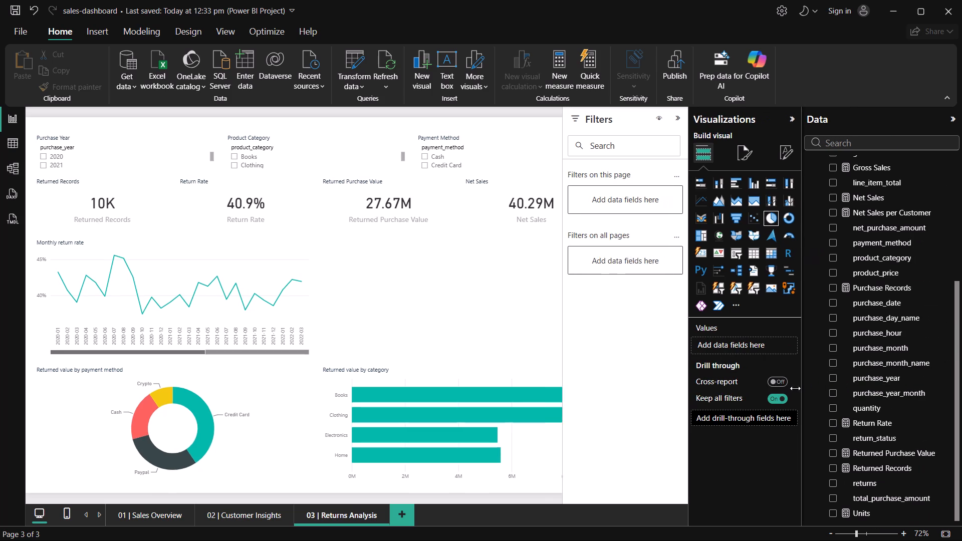
{"action": "left_click_drag", "start_coordinate": [795, 388], "coordinate": [783, 389]}
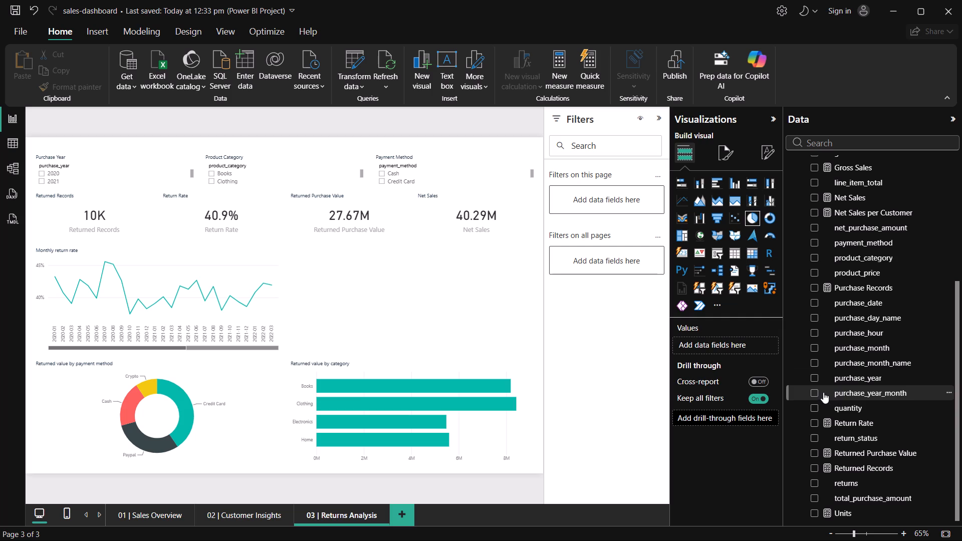
Review the visuals on the Sales Overview, Customer Insights and Returns Analysis pages for ideas to replace the deleted chart.
{"action": "left_click", "coordinate": [147, 518]}
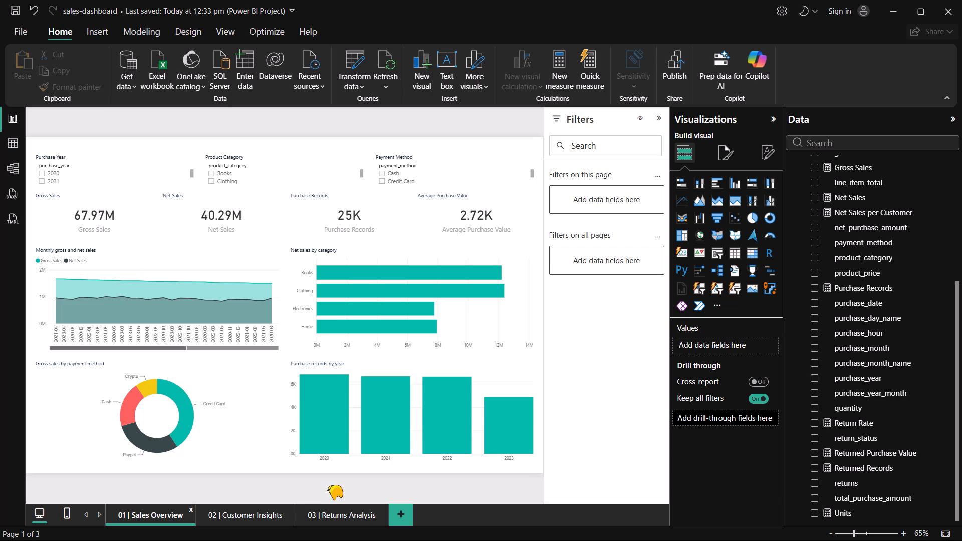
{"action": "left_click", "coordinate": [225, 512]}
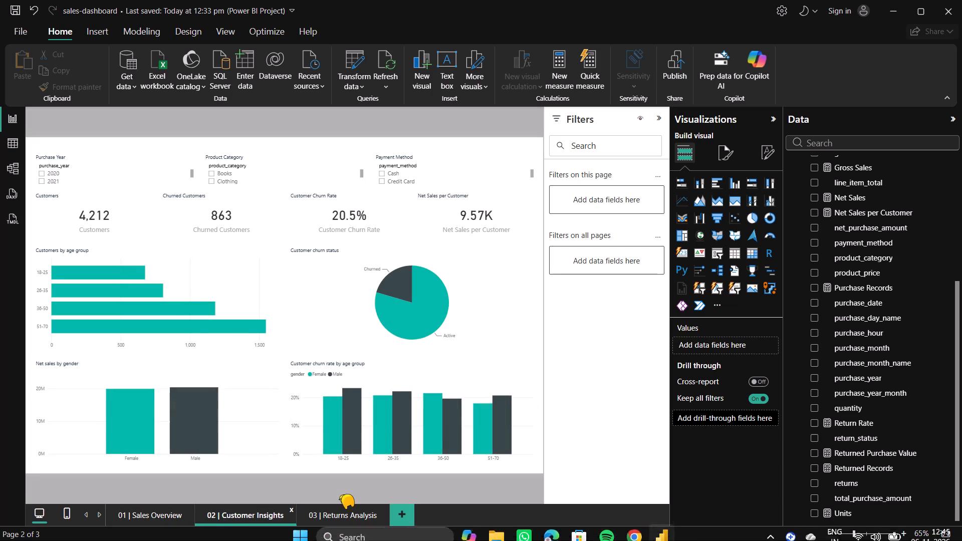
{"action": "left_click", "coordinate": [329, 510]}
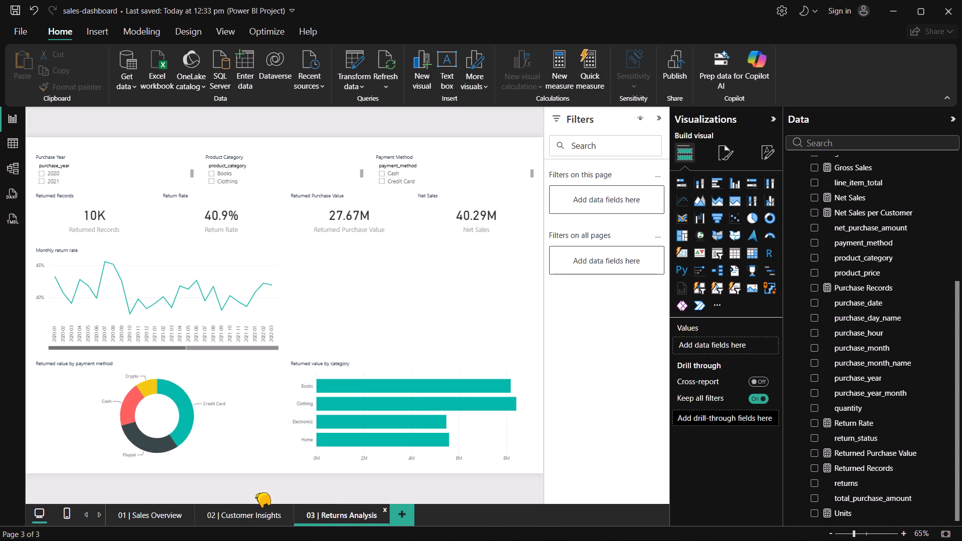
{"action": "left_click", "coordinate": [149, 514]}
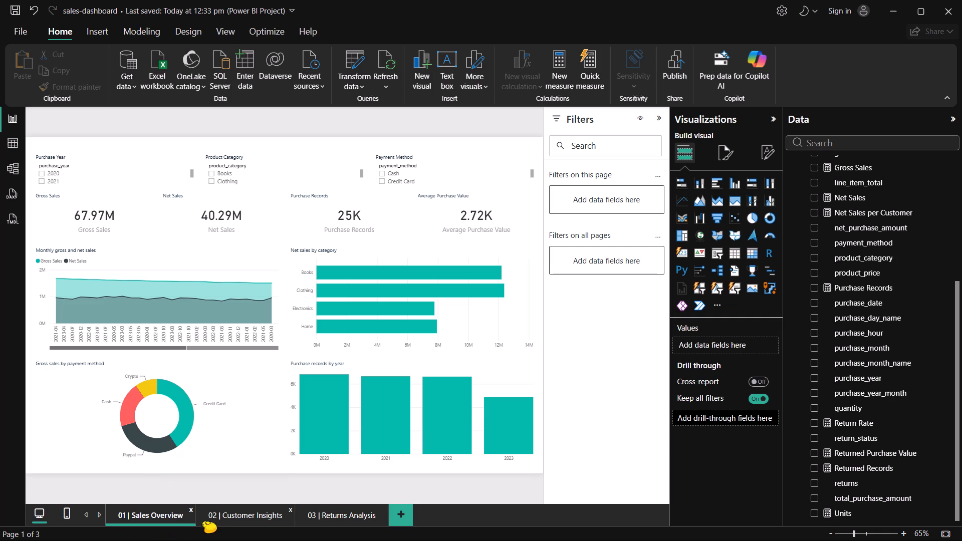
{"action": "left_click", "coordinate": [232, 515]}
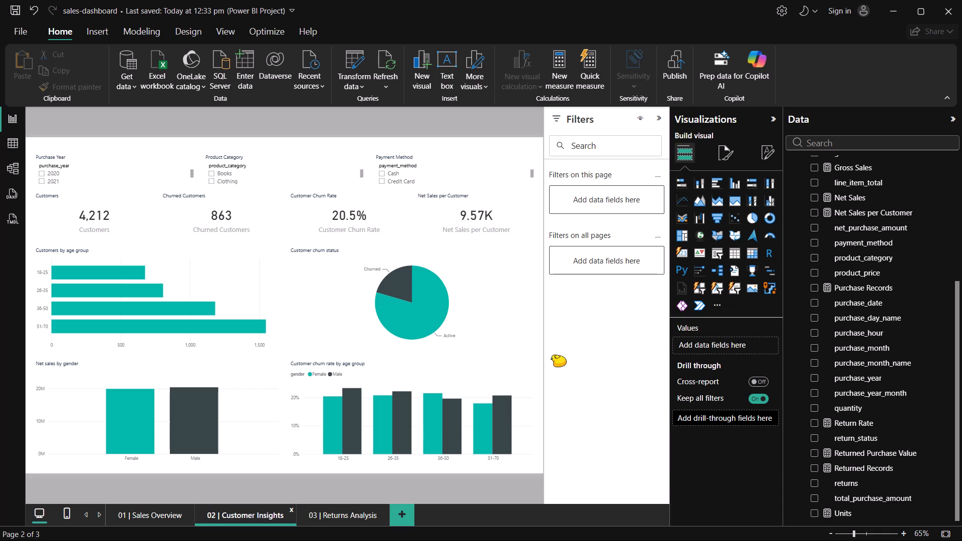
Add a clustered column chart with return_status on its X-axis to the empty space on the Returns Analysis page.
{"action": "left_click", "coordinate": [334, 512]}
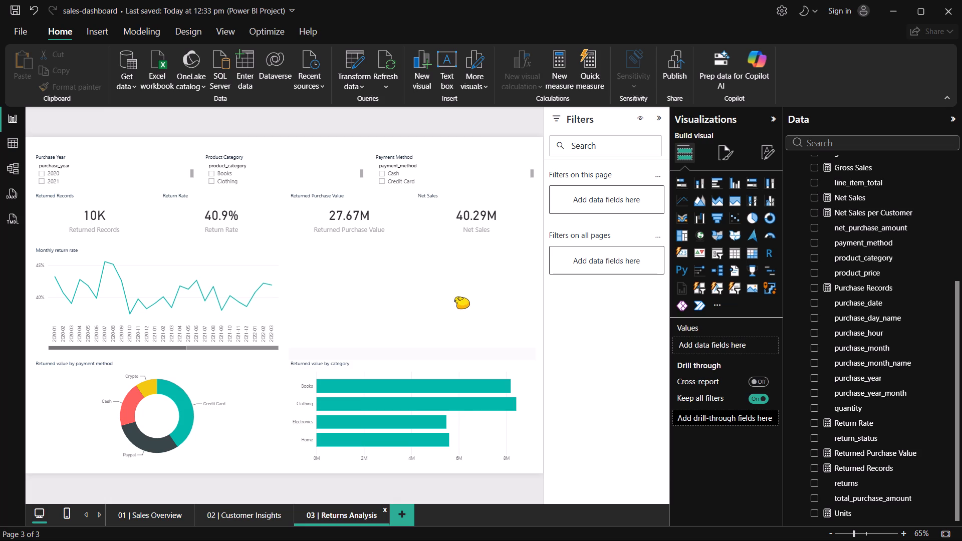
{"action": "left_click", "coordinate": [815, 440]}
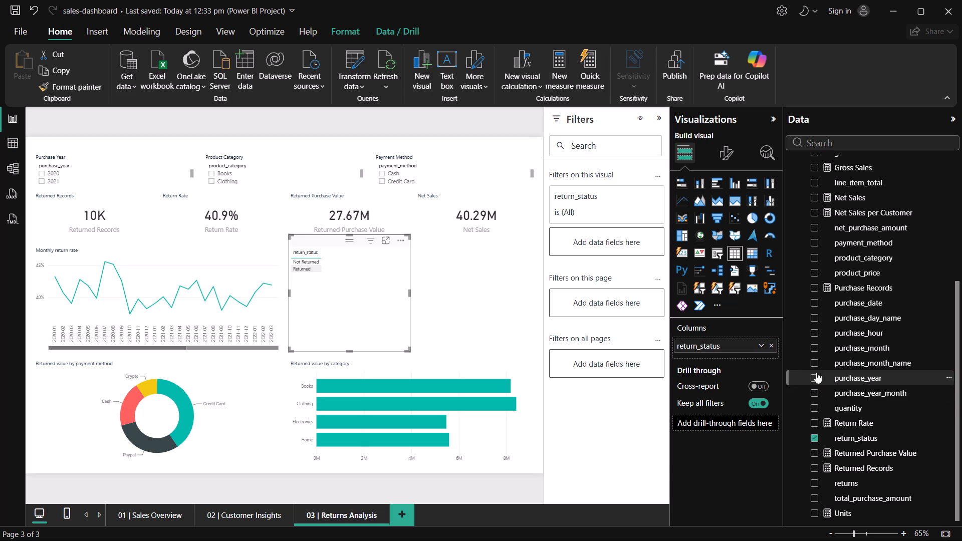
{"action": "left_click", "coordinate": [760, 196]}
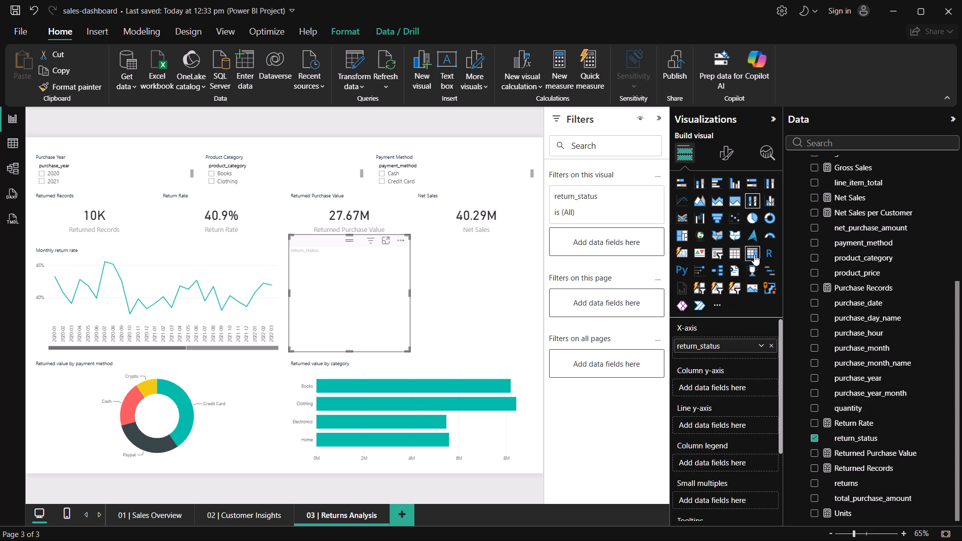
{"action": "left_click", "coordinate": [737, 183]}
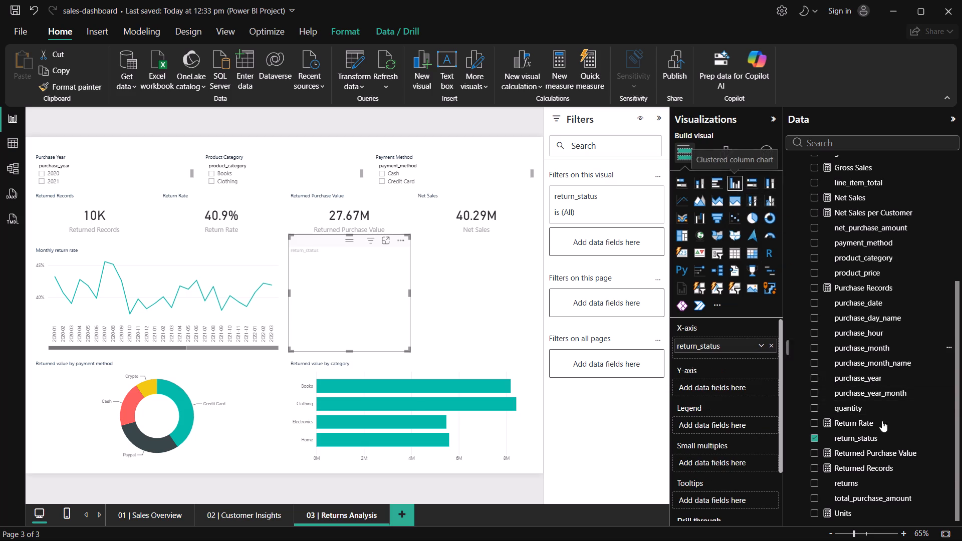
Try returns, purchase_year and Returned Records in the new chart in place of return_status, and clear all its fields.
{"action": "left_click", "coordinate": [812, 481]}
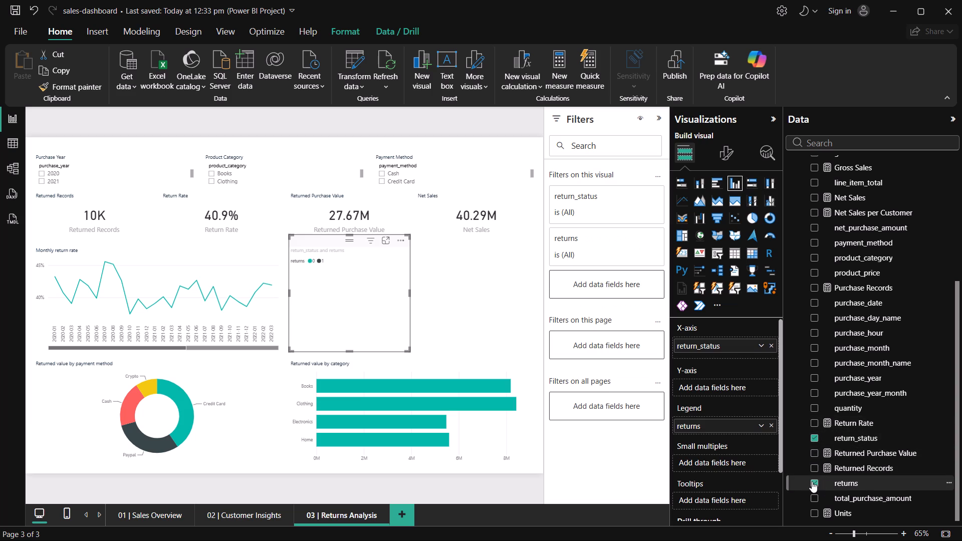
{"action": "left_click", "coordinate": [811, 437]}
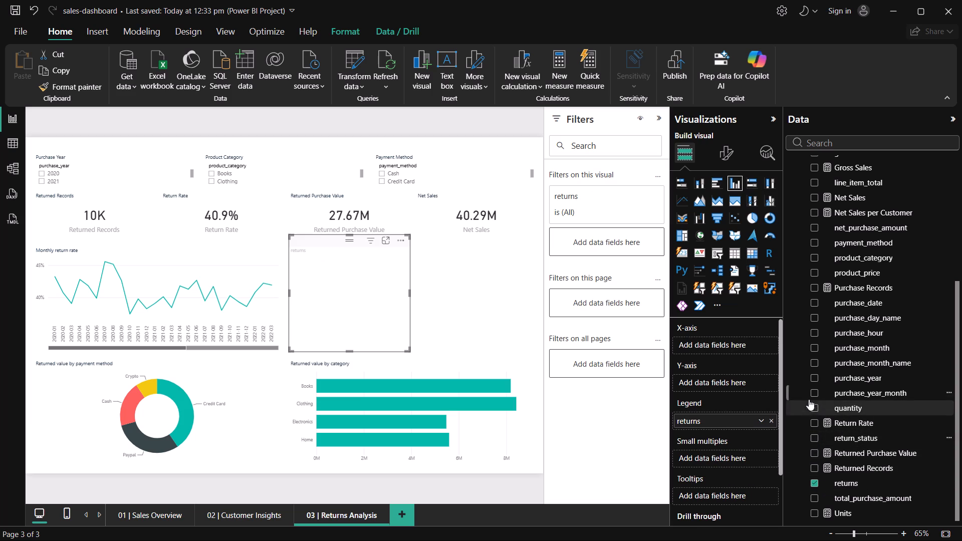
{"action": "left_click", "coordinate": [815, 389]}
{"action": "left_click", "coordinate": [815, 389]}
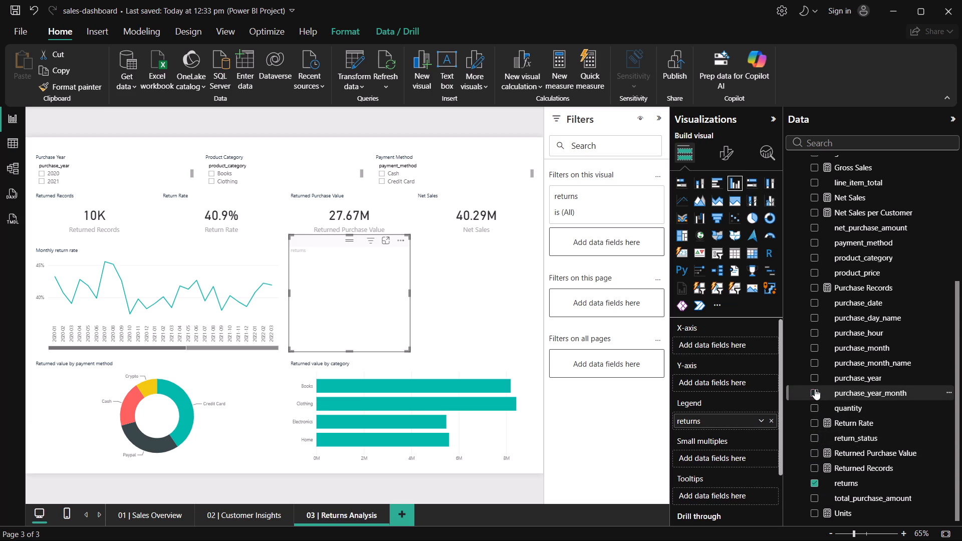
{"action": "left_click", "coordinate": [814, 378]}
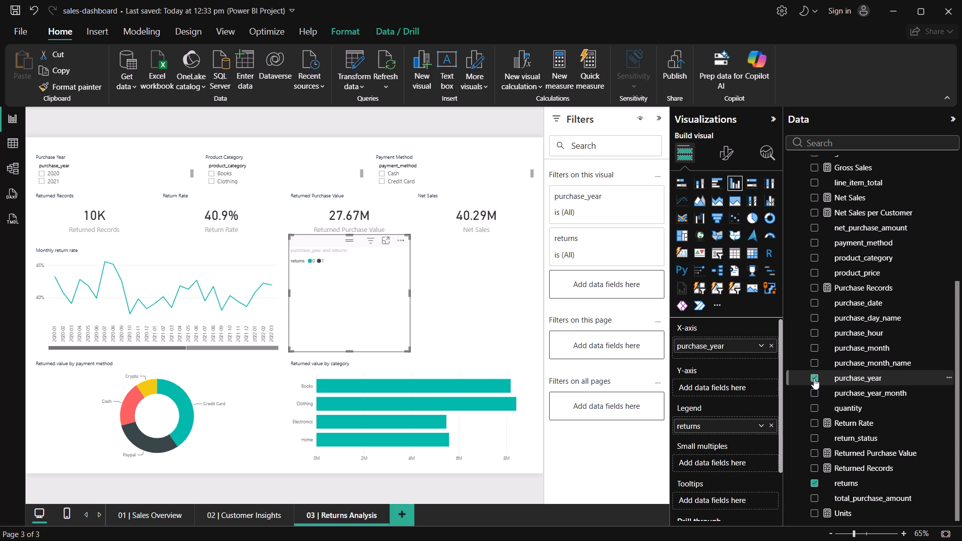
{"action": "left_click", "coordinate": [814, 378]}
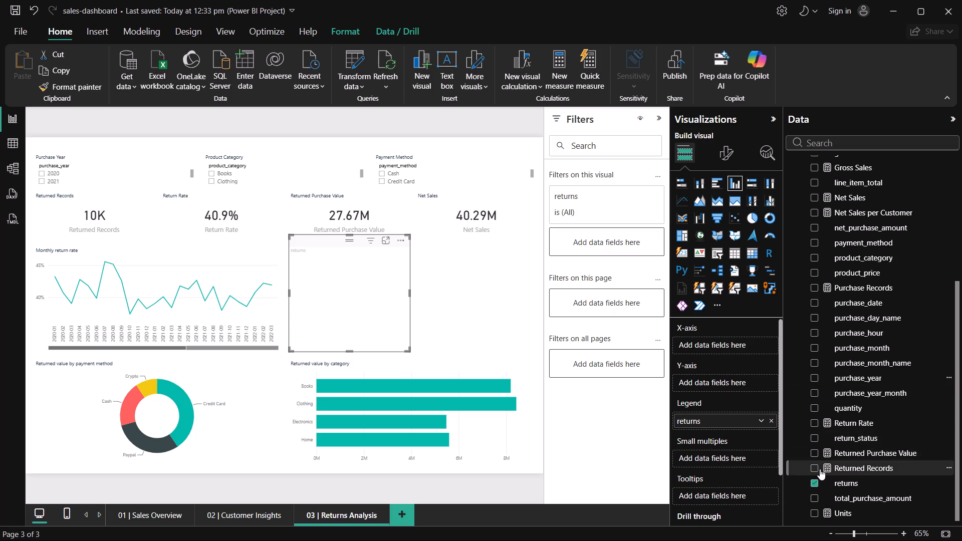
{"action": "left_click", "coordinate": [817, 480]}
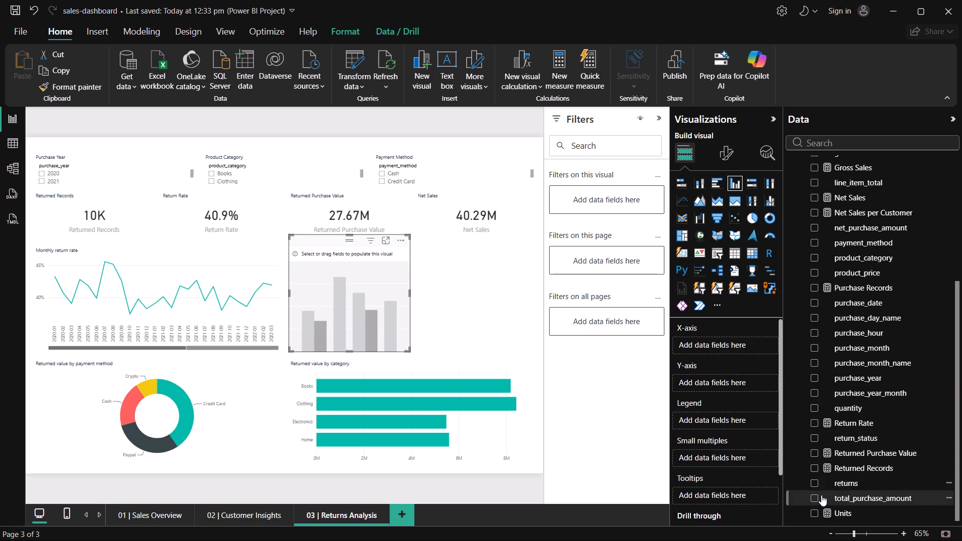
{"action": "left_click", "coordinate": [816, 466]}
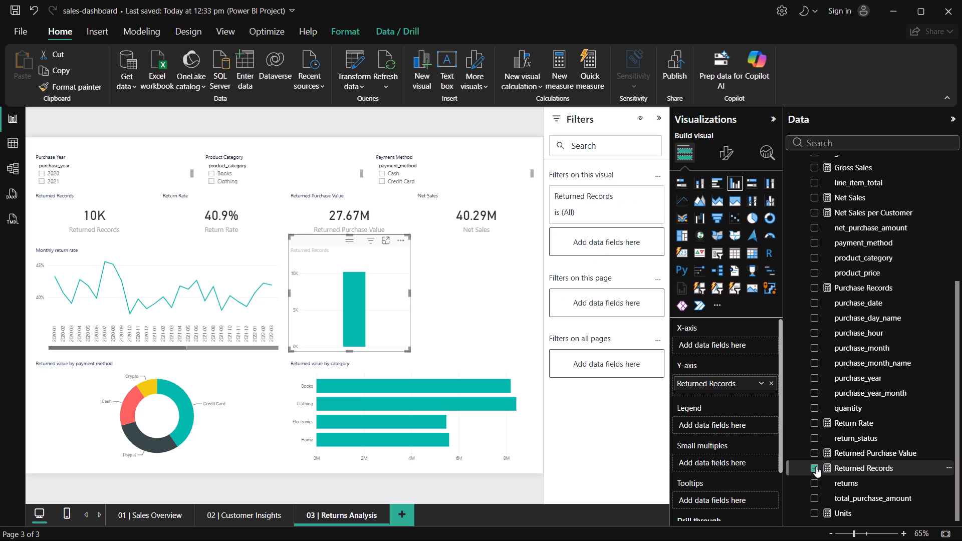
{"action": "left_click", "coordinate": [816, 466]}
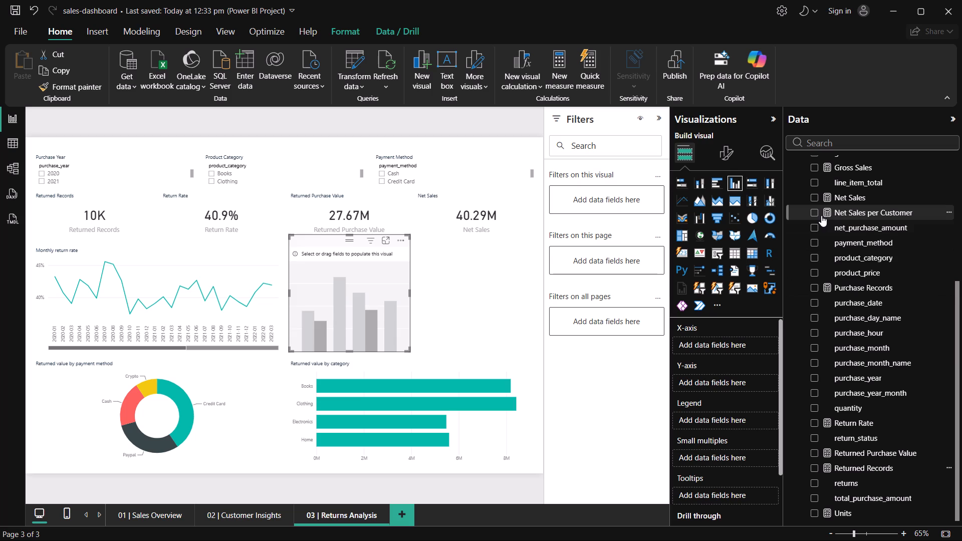
Put product_category on the new column chart's X-axis and the count of gender on its Y-axis.
{"action": "scroll", "coordinate": [831, 237], "scroll_direction": "up", "scroll_amount": 1}
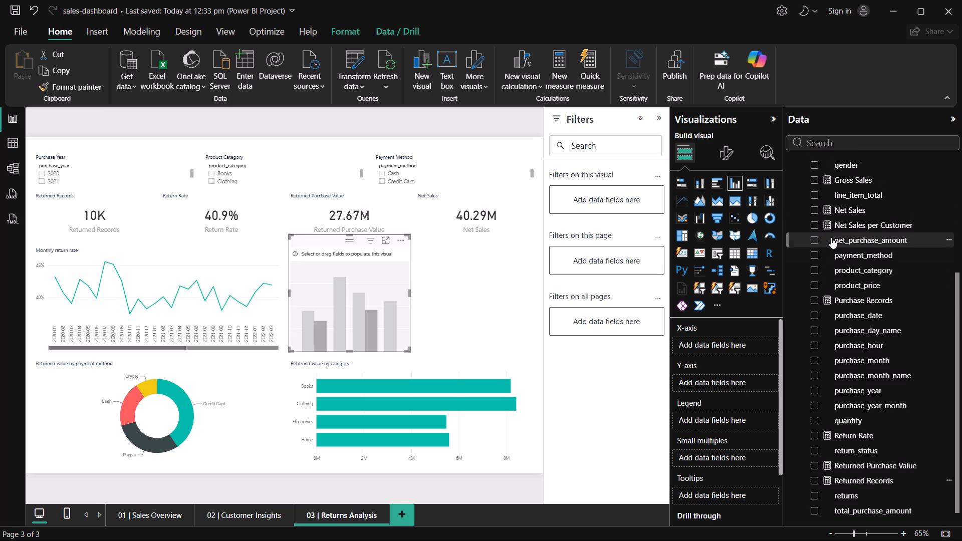
{"action": "scroll", "coordinate": [831, 237], "scroll_direction": "up", "scroll_amount": 1}
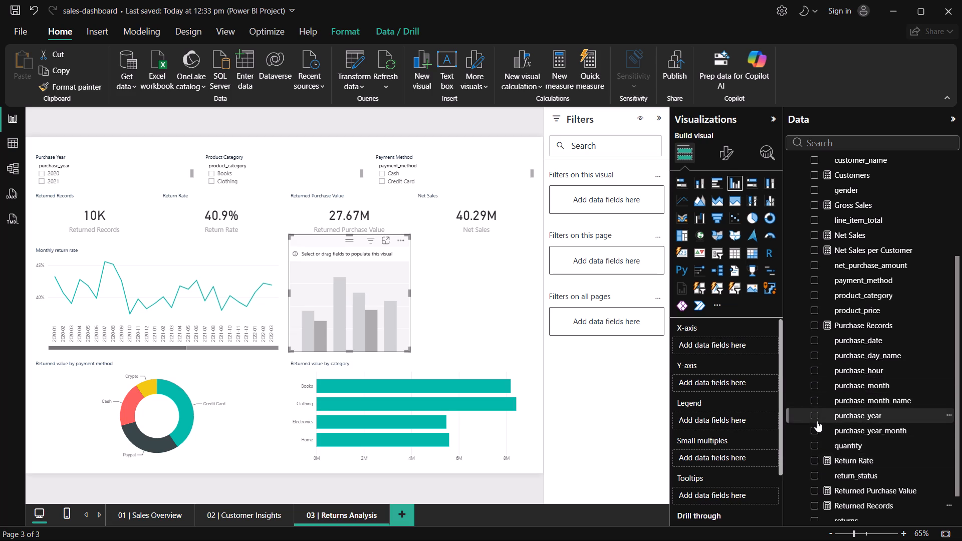
{"action": "scroll", "coordinate": [817, 421], "scroll_direction": "up", "scroll_amount": 1}
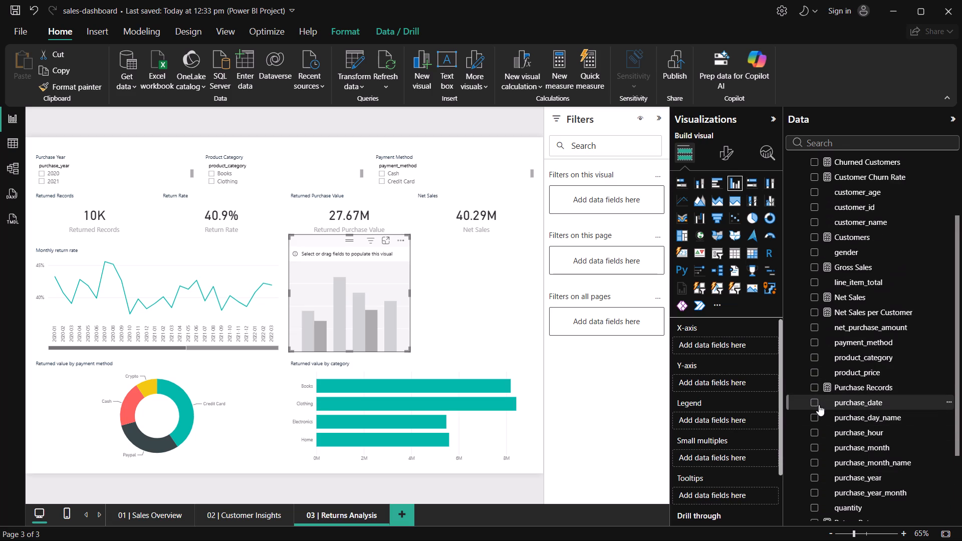
{"action": "left_click", "coordinate": [812, 357]}
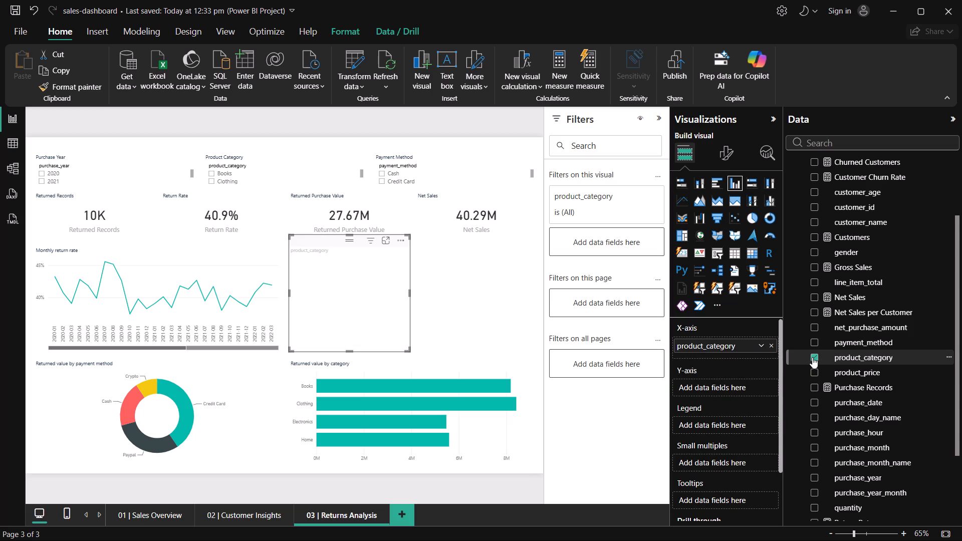
{"action": "scroll", "coordinate": [812, 357], "scroll_direction": "right", "scroll_amount": 1}
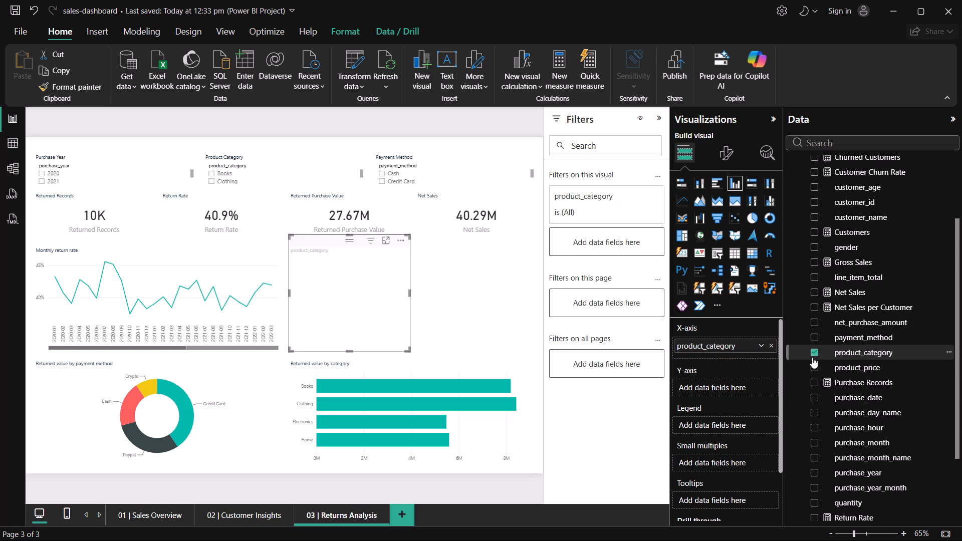
{"action": "scroll", "coordinate": [812, 357], "scroll_direction": "right", "scroll_amount": 1}
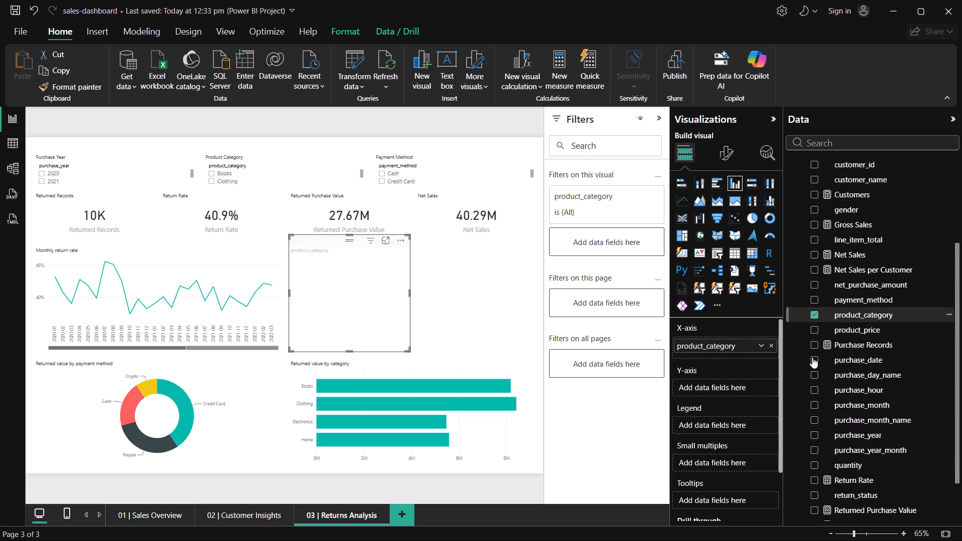
{"action": "scroll", "coordinate": [812, 357], "scroll_direction": "right", "scroll_amount": 1}
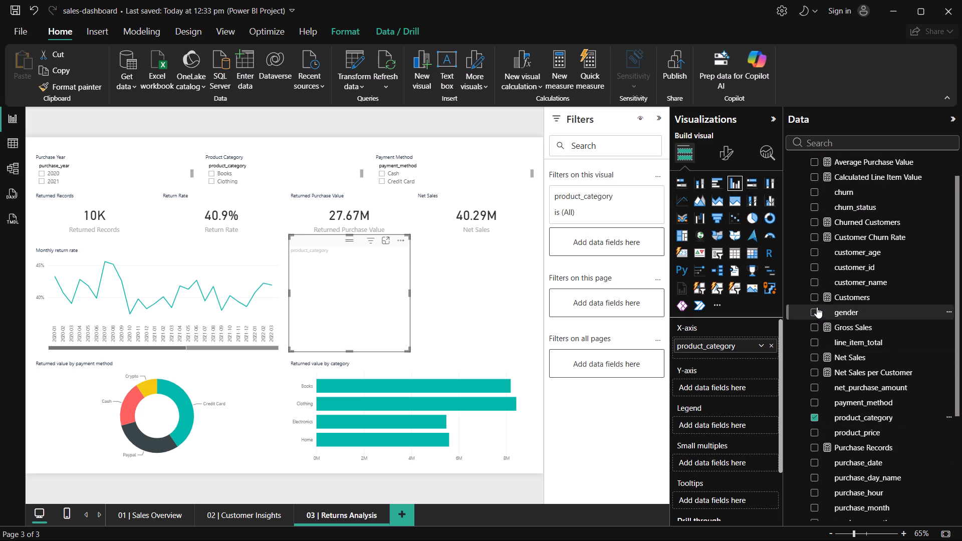
{"action": "left_click", "coordinate": [817, 308]}
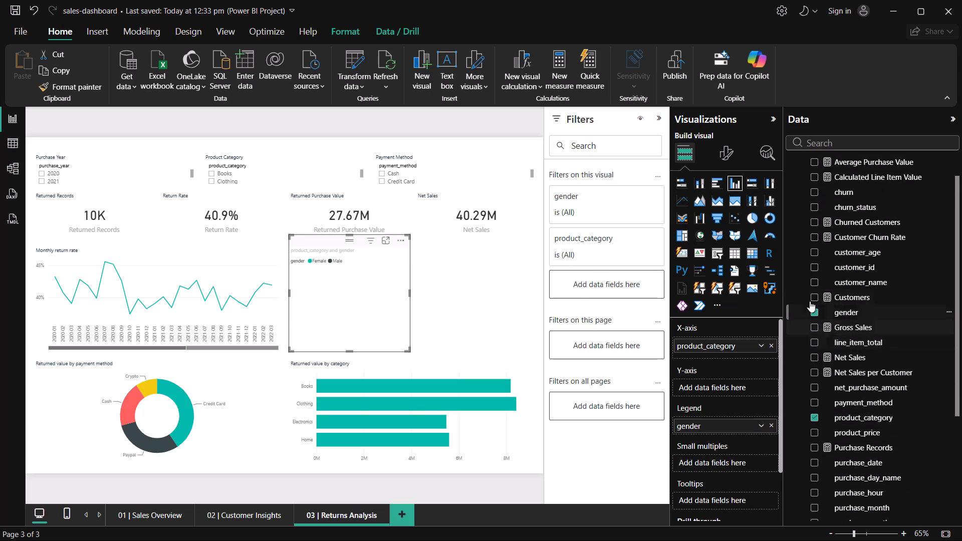
{"action": "scroll", "coordinate": [758, 380], "scroll_direction": "up", "scroll_amount": 2}
{"action": "left_click_drag", "start_coordinate": [848, 311], "coordinate": [715, 419]}
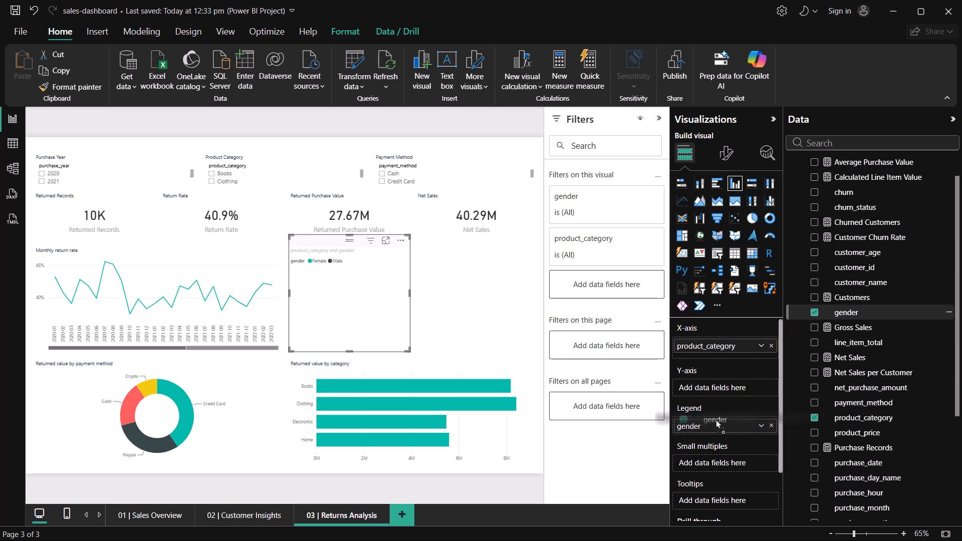
{"action": "left_click_drag", "start_coordinate": [715, 419], "coordinate": [710, 424]}
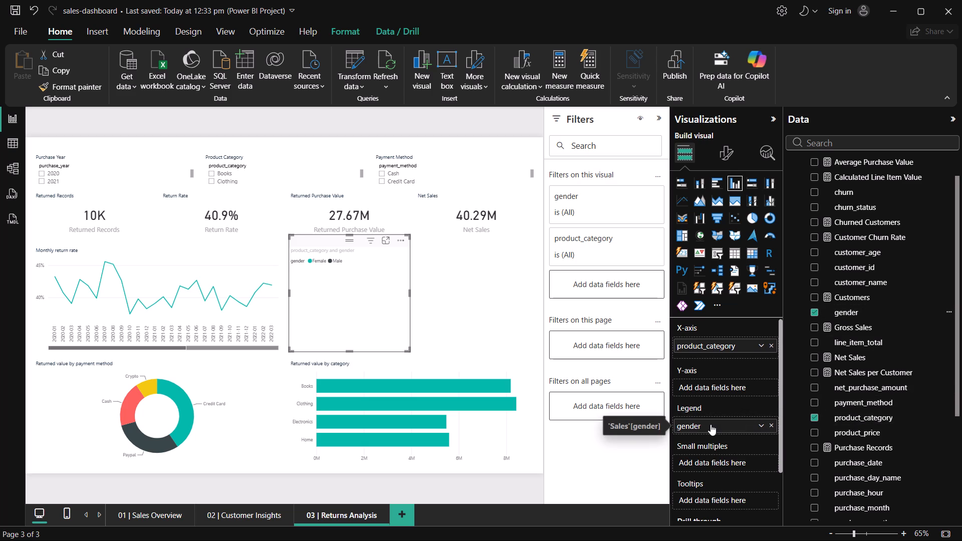
{"action": "left_click_drag", "start_coordinate": [708, 424], "coordinate": [718, 395]}
{"action": "left_click_drag", "start_coordinate": [718, 395], "coordinate": [720, 384]}
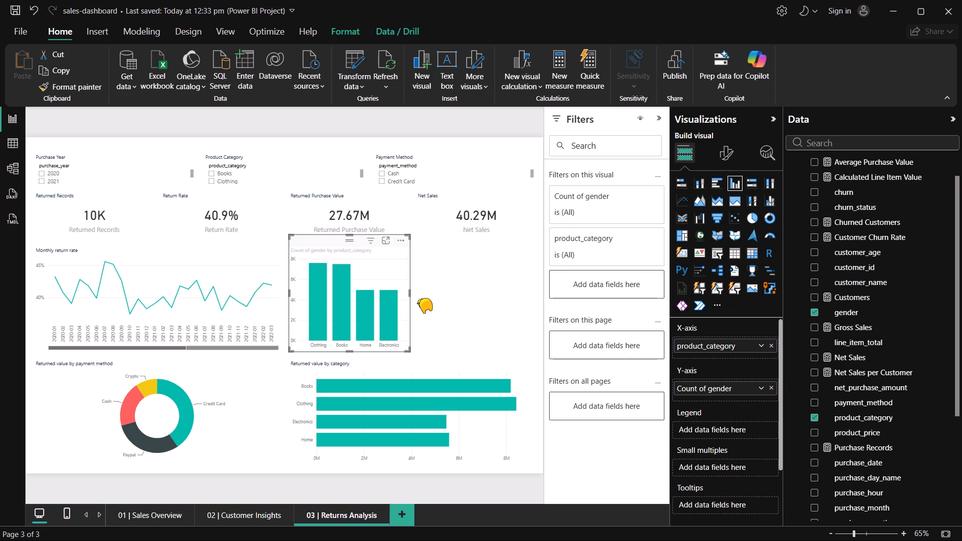
Widen the new column chart to about the width of the returned value by category chart below it.
{"action": "left_click_drag", "start_coordinate": [410, 294], "coordinate": [477, 297]}
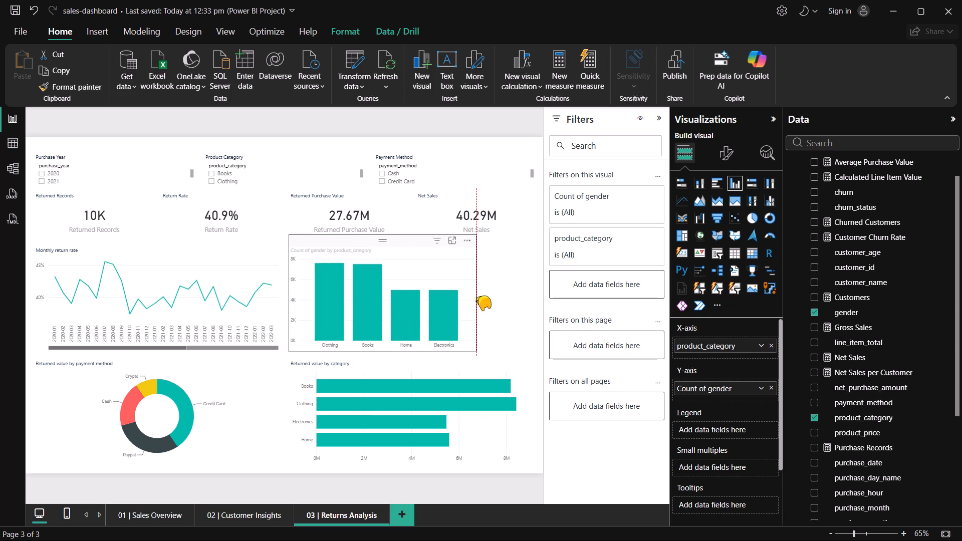
{"action": "left_click_drag", "start_coordinate": [477, 297], "coordinate": [519, 300]}
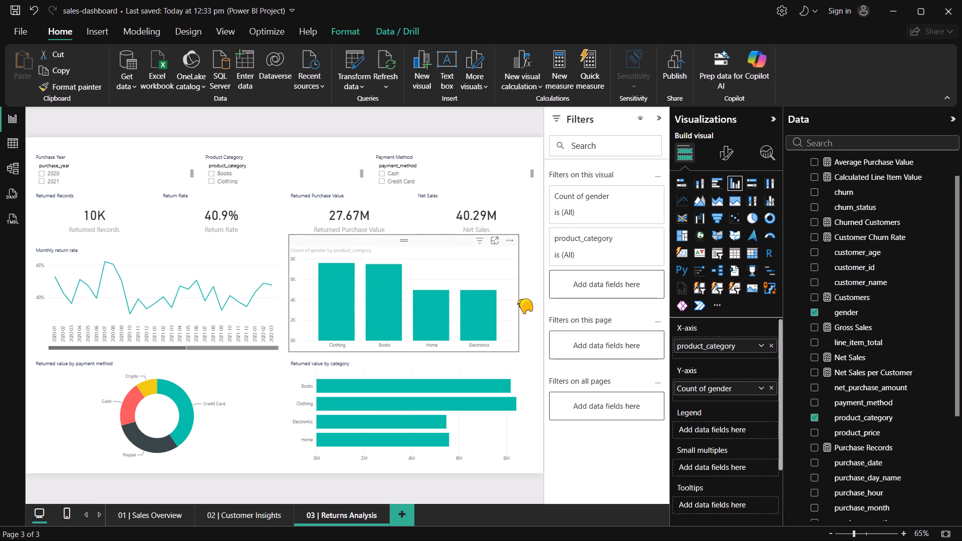
{"action": "left_click_drag", "start_coordinate": [519, 300], "coordinate": [520, 299]}
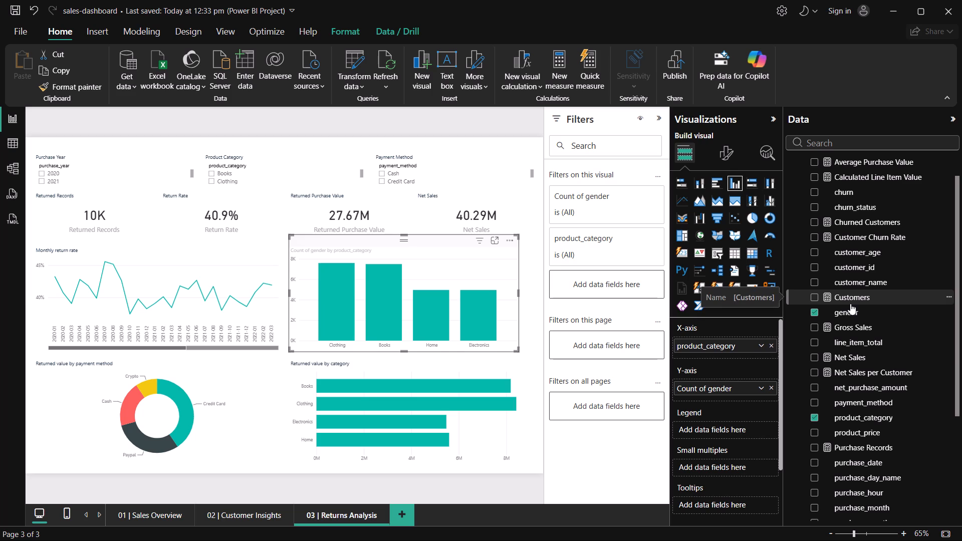
Add gender as the legend of the new column chart.
{"action": "left_click_drag", "start_coordinate": [850, 312], "coordinate": [718, 429]}
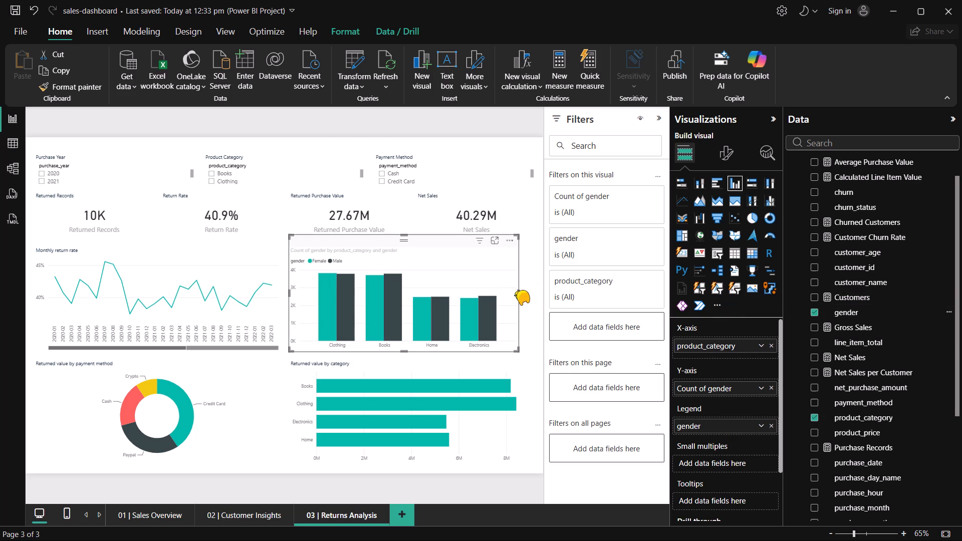
Widen the gender by product category chart slightly more and deselect it.
{"action": "left_click_drag", "start_coordinate": [519, 292], "coordinate": [529, 292]}
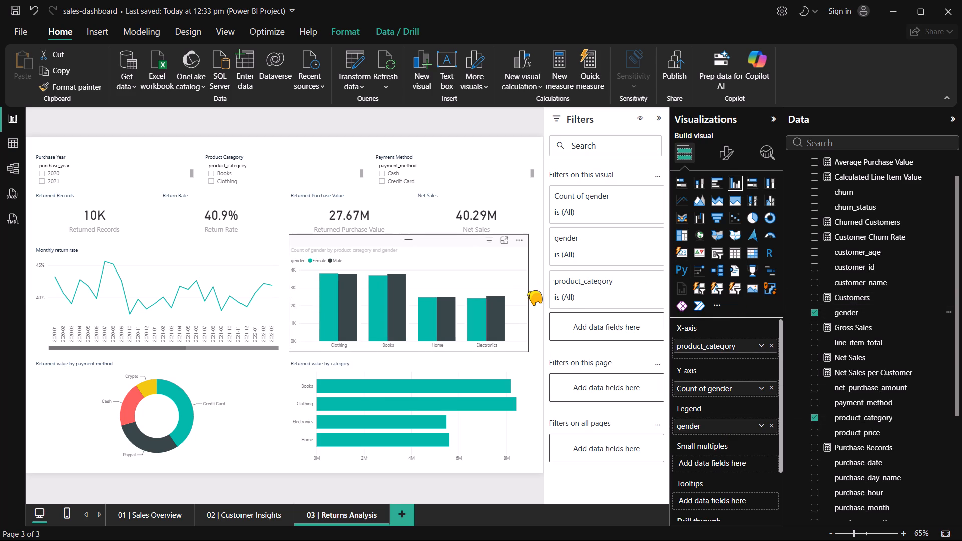
{"action": "left_click_drag", "start_coordinate": [529, 292], "coordinate": [525, 291]}
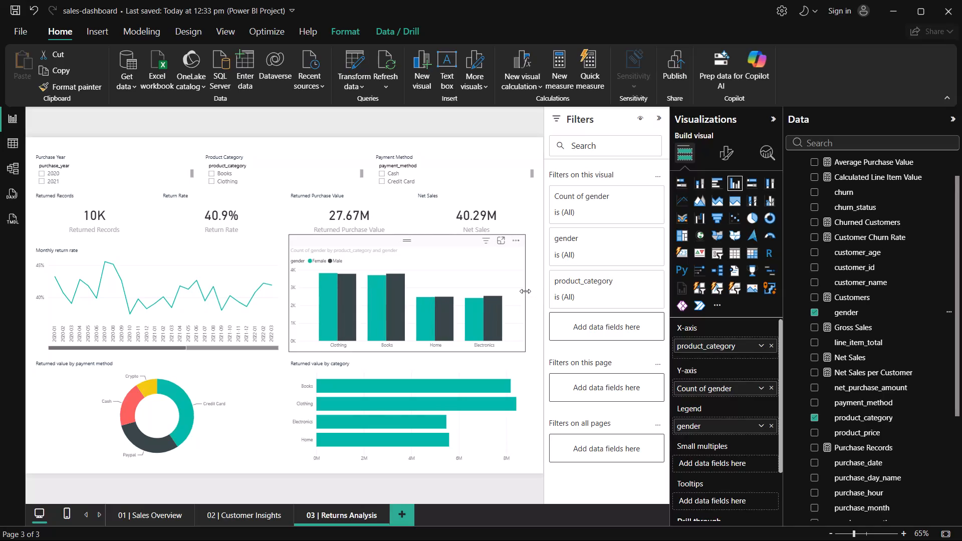
{"action": "left_click", "coordinate": [278, 481]}
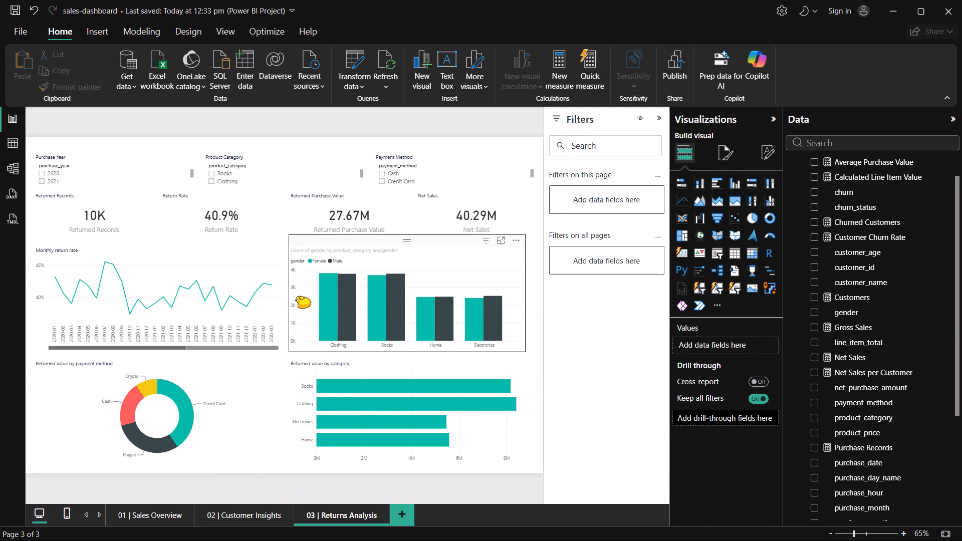
Replace the count of gender with Return Rate on the Y-axis of the product category and gender column chart, and deselect it.
{"action": "left_click", "coordinate": [398, 252]}
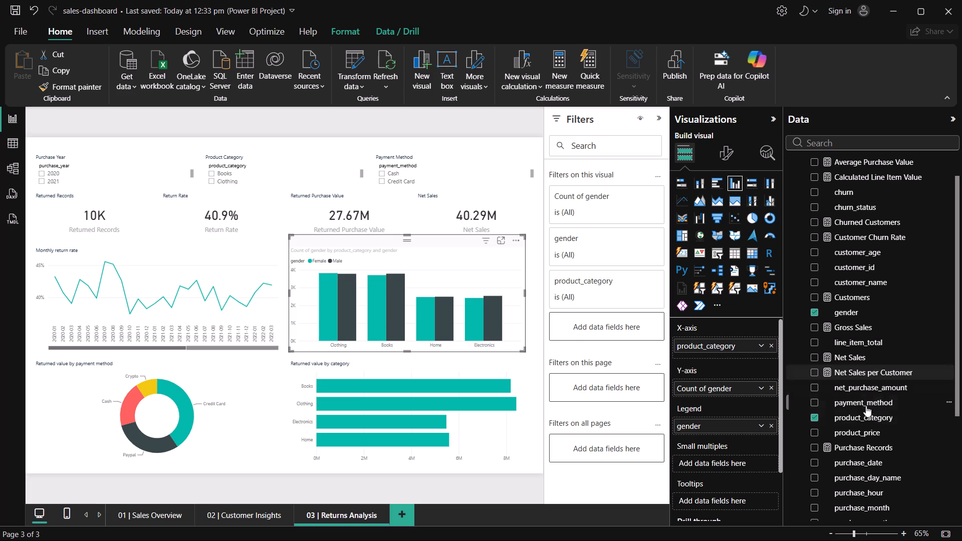
{"action": "scroll", "coordinate": [845, 295], "scroll_direction": "right", "scroll_amount": 2}
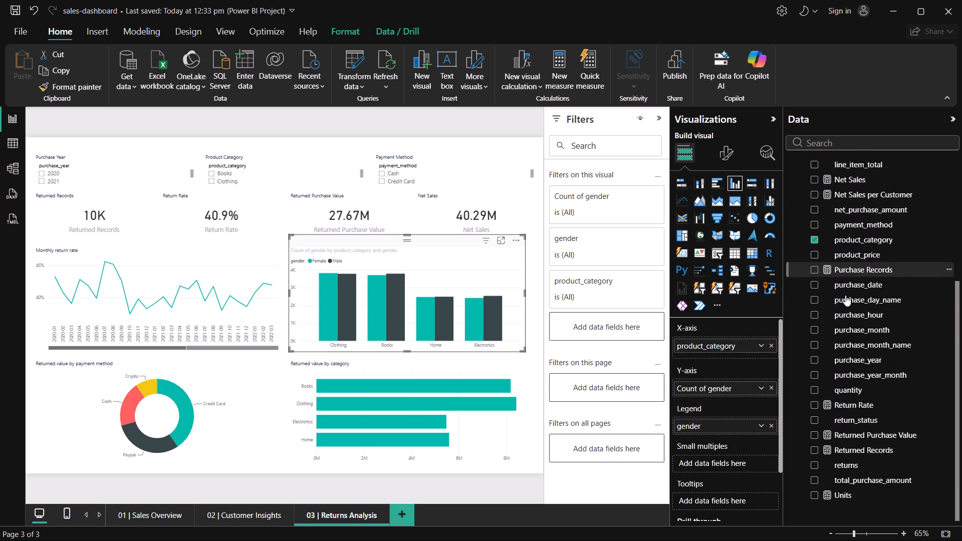
{"action": "scroll", "coordinate": [845, 295], "scroll_direction": "right", "scroll_amount": 1}
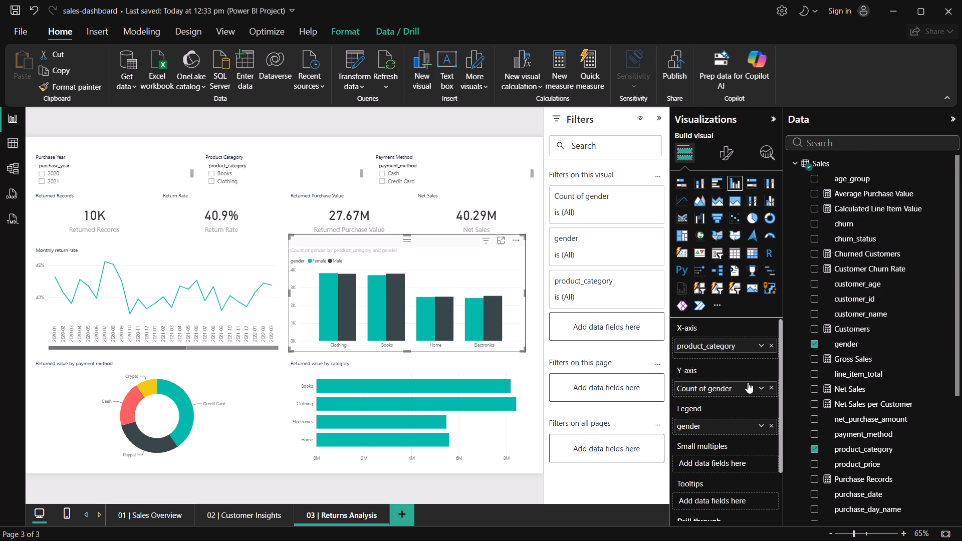
{"action": "left_click", "coordinate": [746, 384]}
{"action": "scroll", "coordinate": [875, 348], "scroll_direction": "up", "scroll_amount": 2}
{"action": "scroll", "coordinate": [860, 245], "scroll_direction": "up", "scroll_amount": 1}
{"action": "scroll", "coordinate": [860, 245], "scroll_direction": "down", "scroll_amount": 6}
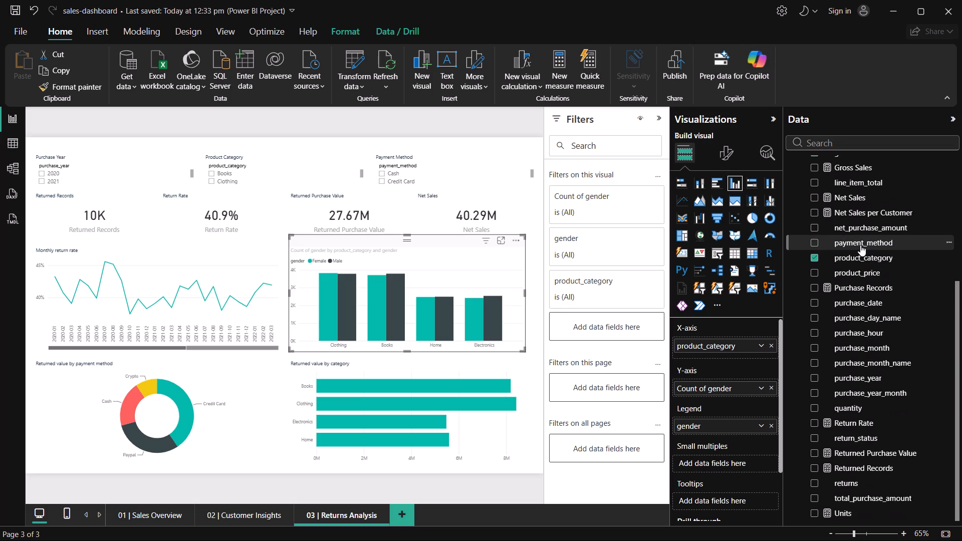
{"action": "scroll", "coordinate": [860, 245], "scroll_direction": "down", "scroll_amount": 1}
{"action": "left_click", "coordinate": [817, 467]}
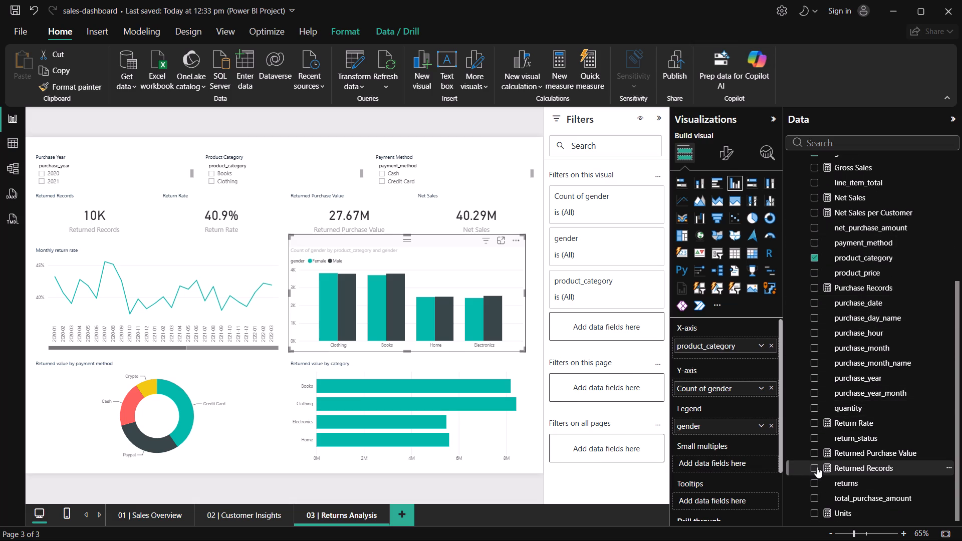
{"action": "left_click", "coordinate": [817, 467]}
{"action": "left_click", "coordinate": [770, 389]}
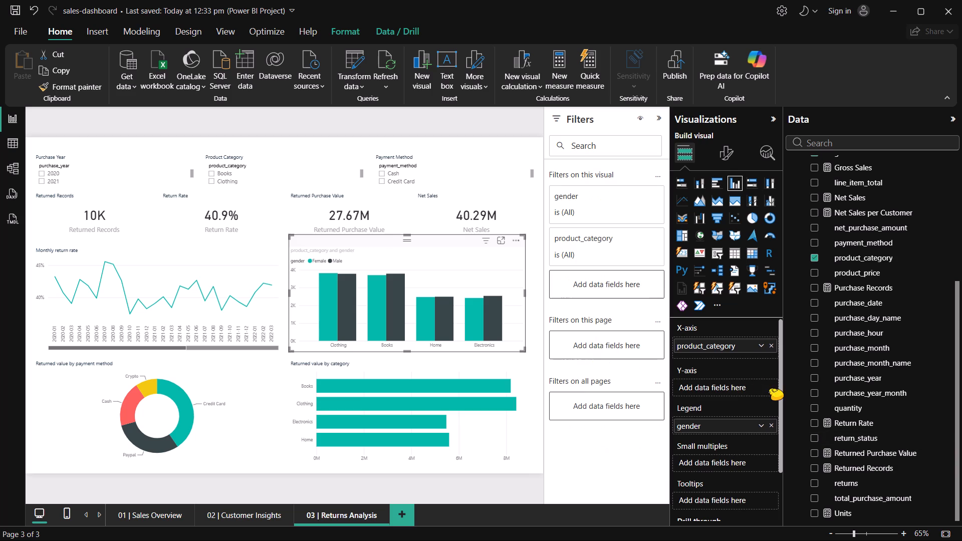
{"action": "left_click_drag", "start_coordinate": [846, 423], "coordinate": [742, 390]}
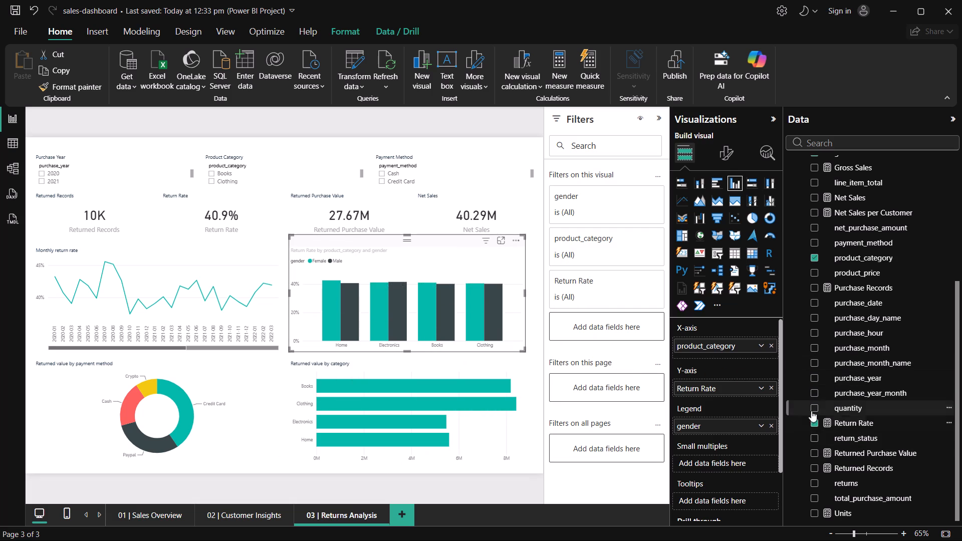
{"action": "left_click", "coordinate": [483, 492]}
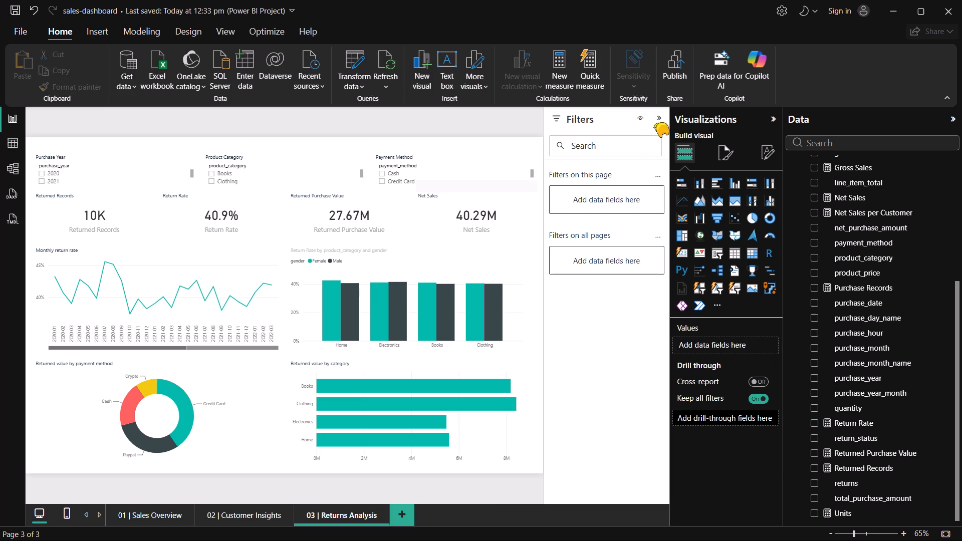
Collapse the Filters pane to enlarge the report canvas.
{"action": "left_click", "coordinate": [658, 119]}
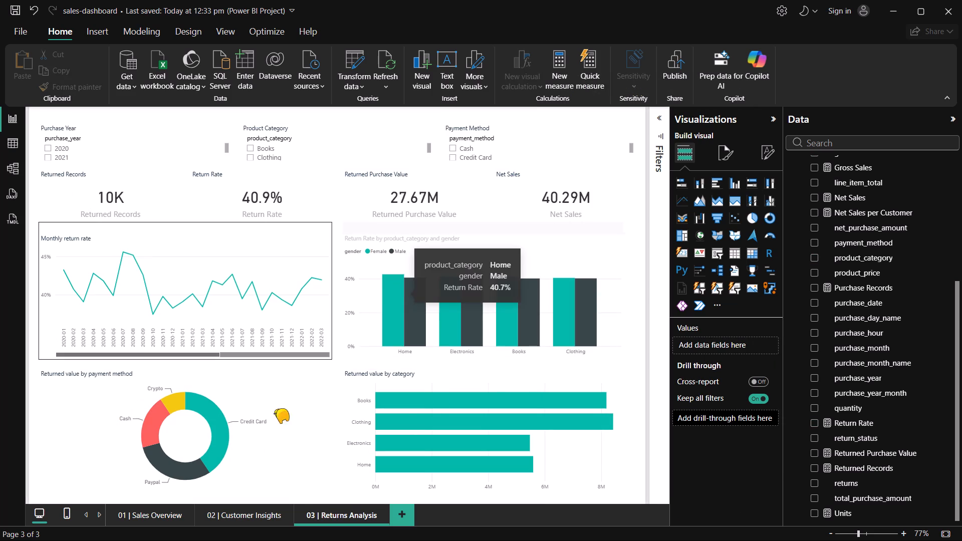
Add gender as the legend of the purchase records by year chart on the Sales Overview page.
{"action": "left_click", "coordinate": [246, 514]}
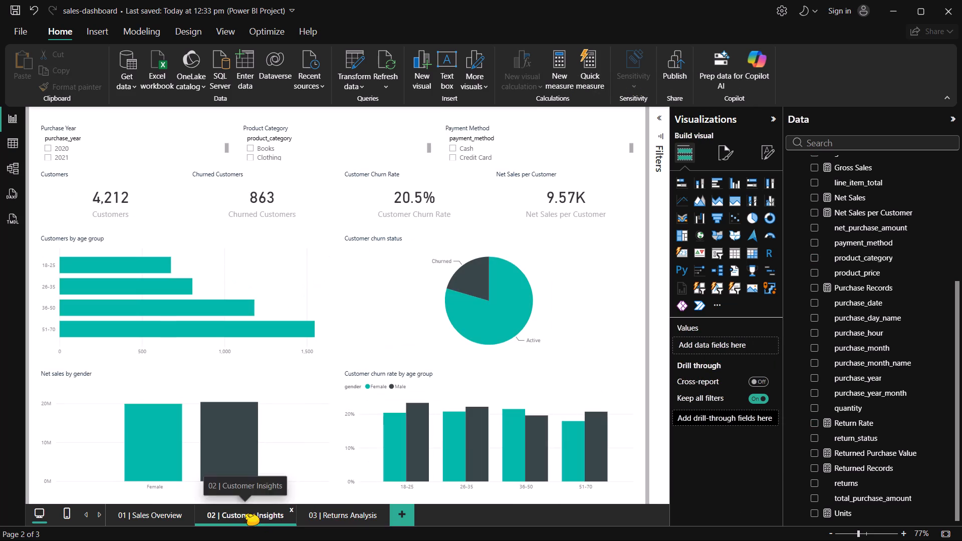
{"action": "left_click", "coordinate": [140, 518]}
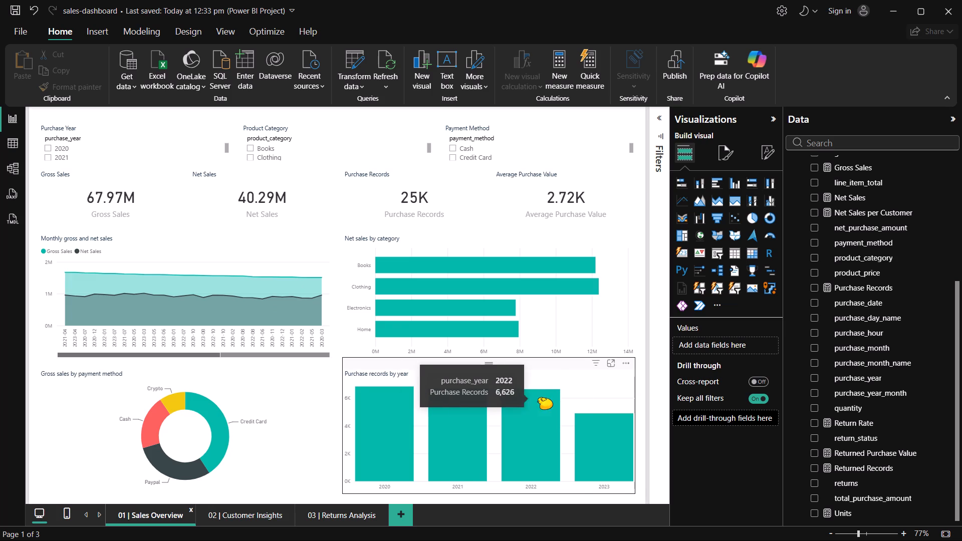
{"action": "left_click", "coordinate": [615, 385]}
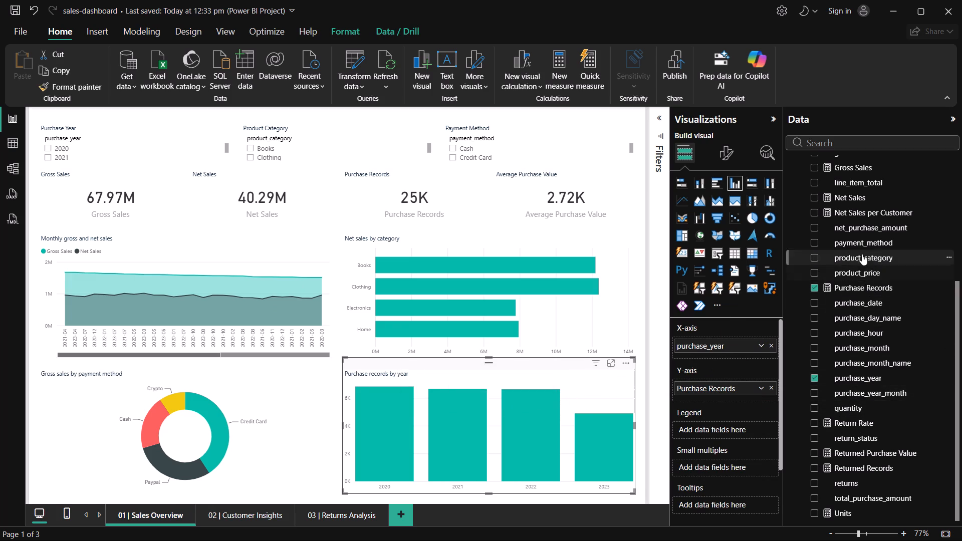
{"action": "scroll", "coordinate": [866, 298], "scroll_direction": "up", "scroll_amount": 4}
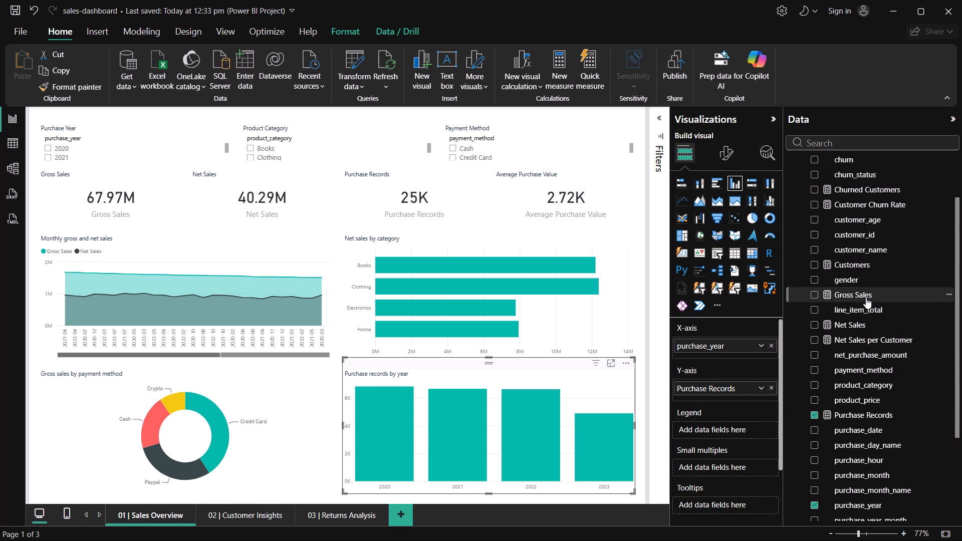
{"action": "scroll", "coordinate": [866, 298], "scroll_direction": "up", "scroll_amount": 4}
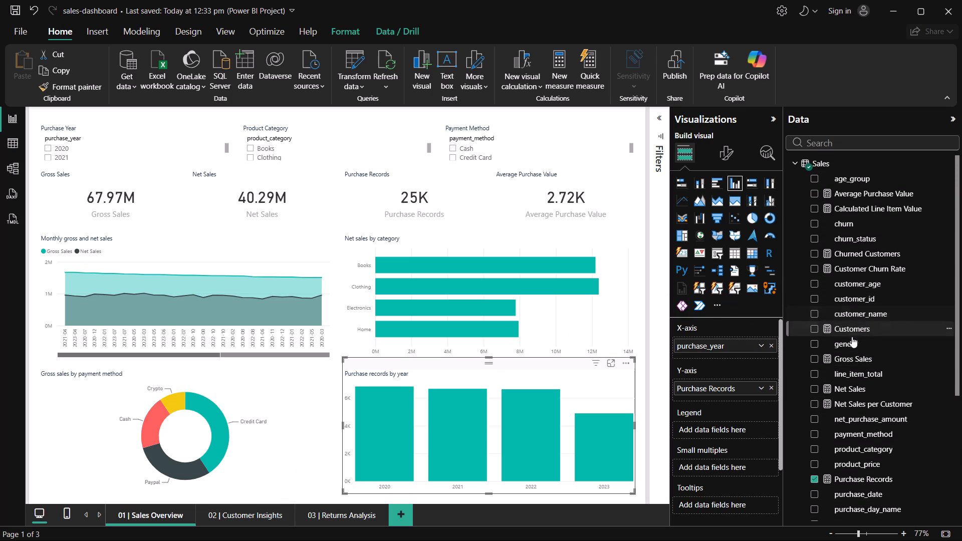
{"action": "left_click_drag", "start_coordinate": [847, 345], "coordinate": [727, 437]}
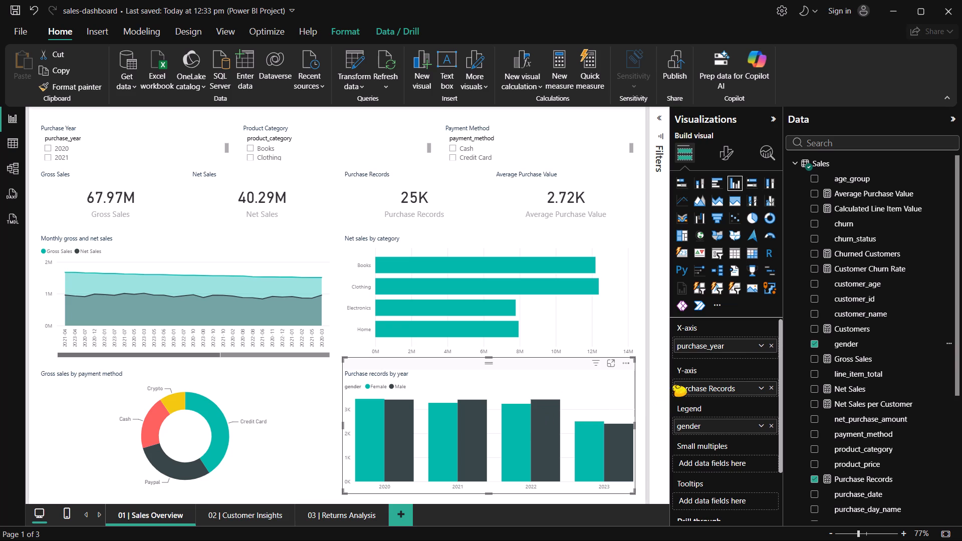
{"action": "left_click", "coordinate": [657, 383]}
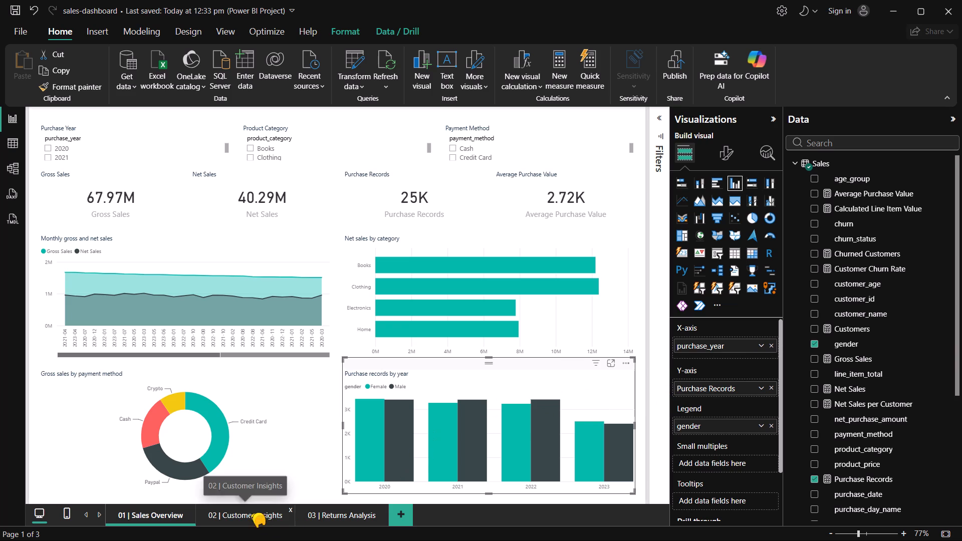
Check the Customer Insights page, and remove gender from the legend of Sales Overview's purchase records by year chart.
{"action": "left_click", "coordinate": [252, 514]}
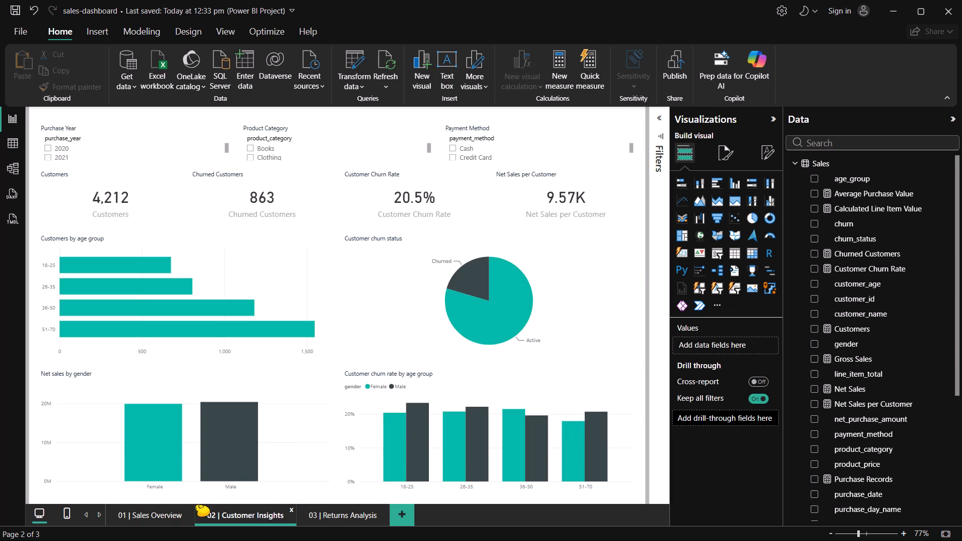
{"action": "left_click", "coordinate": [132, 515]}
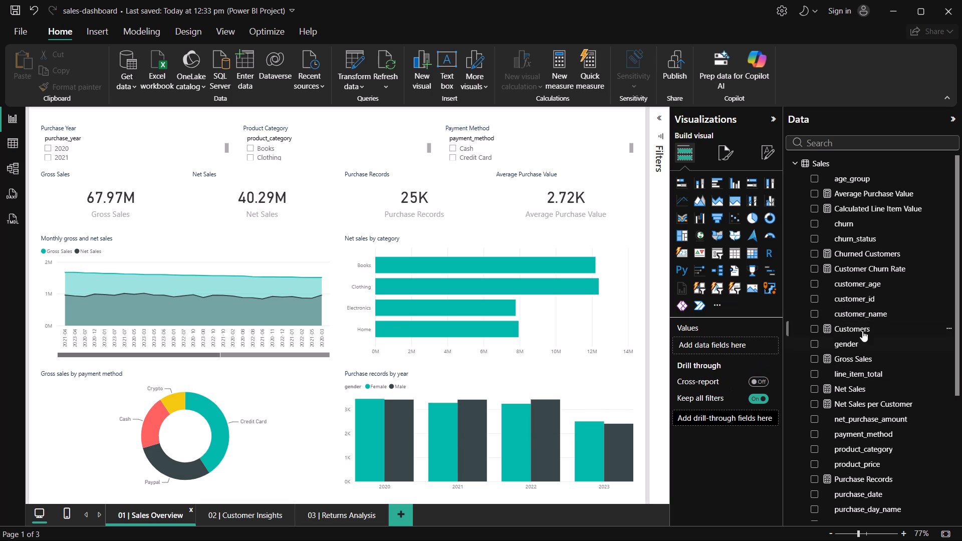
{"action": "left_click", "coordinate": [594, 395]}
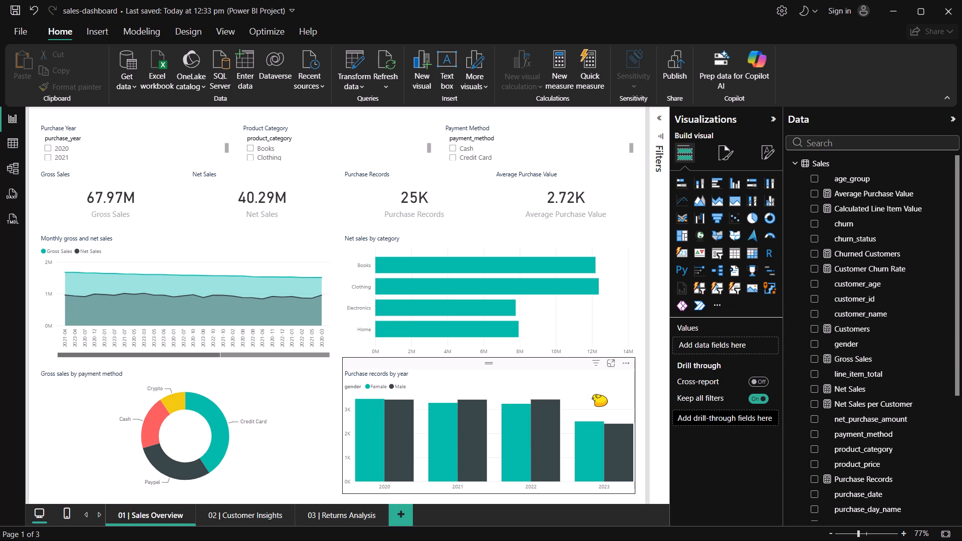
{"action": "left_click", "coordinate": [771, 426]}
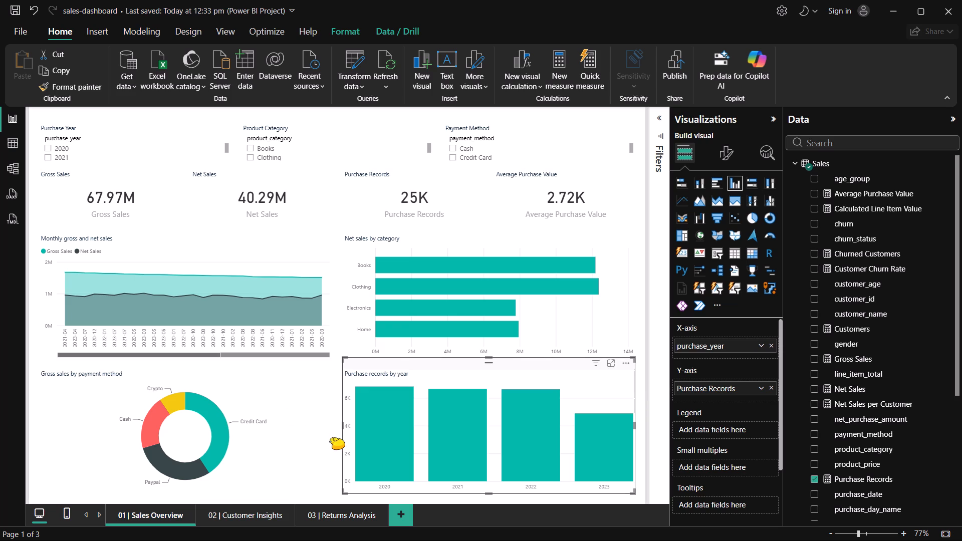
Cross-filter the Sales Overview page by the 2021 column of the purchase records by year chart, and clear the selection.
{"action": "left_click", "coordinate": [446, 437]}
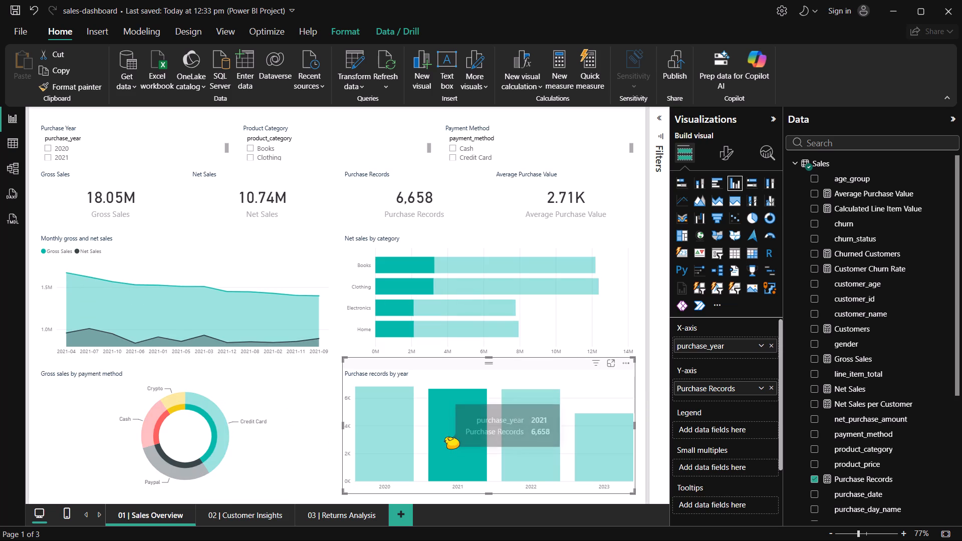
{"action": "left_click", "coordinate": [593, 384]}
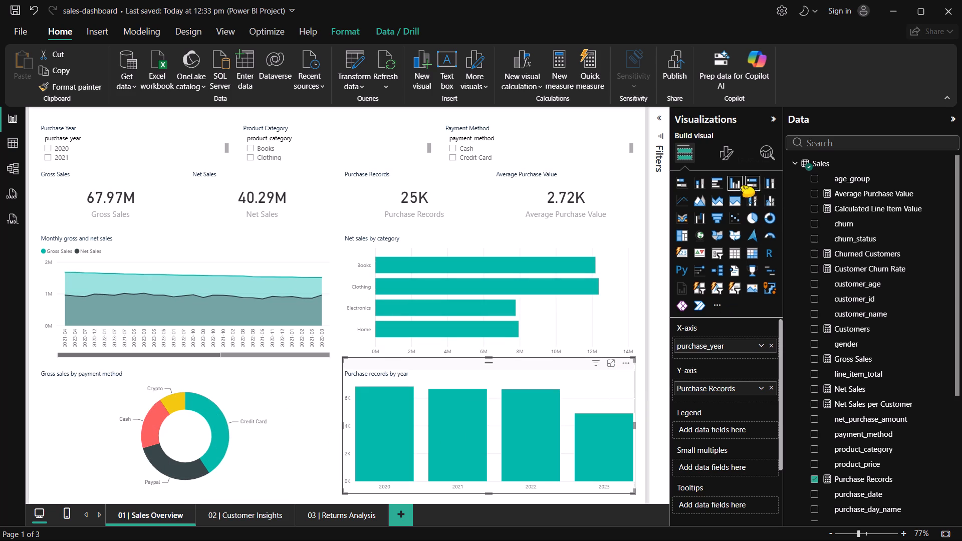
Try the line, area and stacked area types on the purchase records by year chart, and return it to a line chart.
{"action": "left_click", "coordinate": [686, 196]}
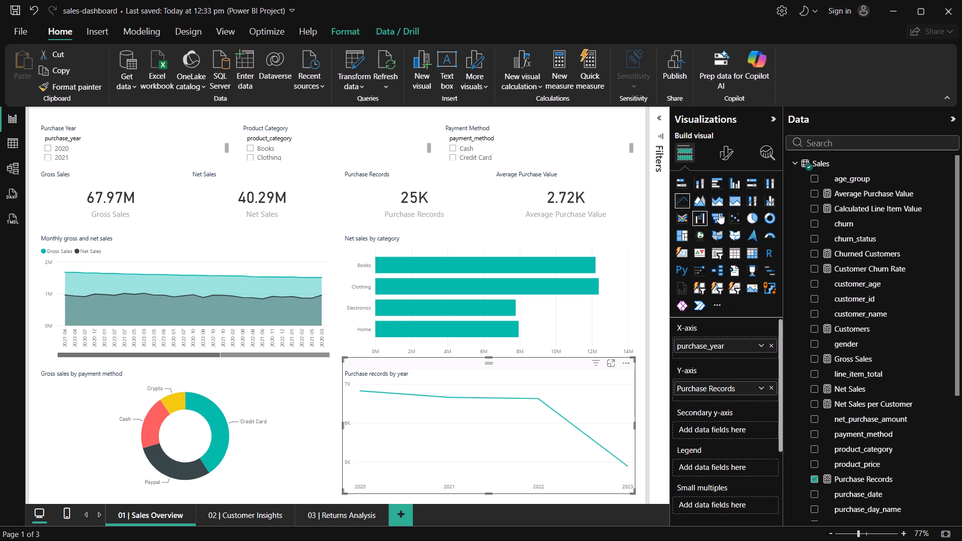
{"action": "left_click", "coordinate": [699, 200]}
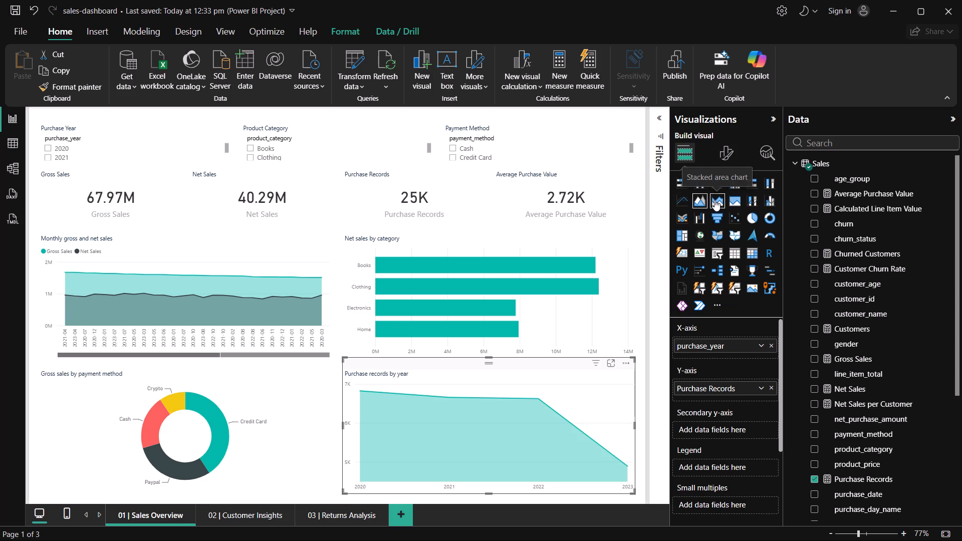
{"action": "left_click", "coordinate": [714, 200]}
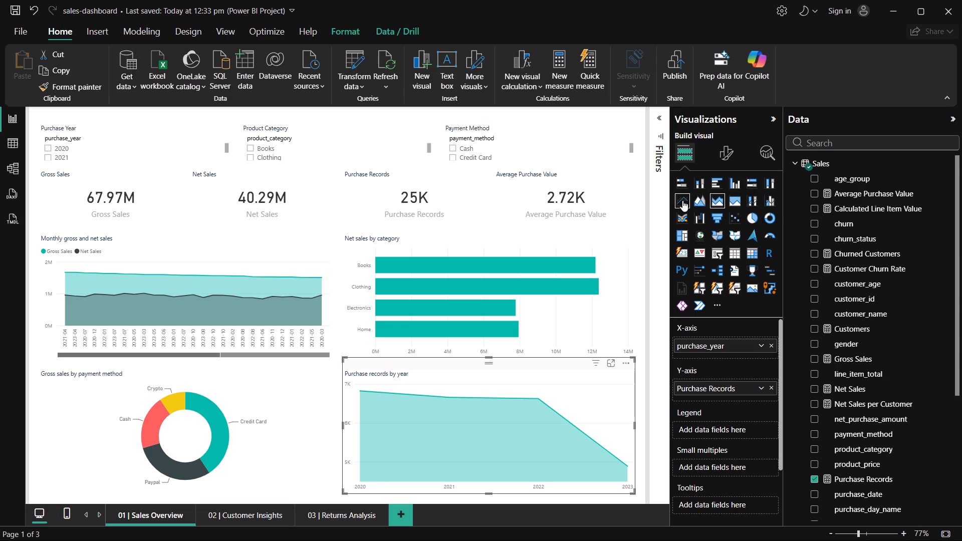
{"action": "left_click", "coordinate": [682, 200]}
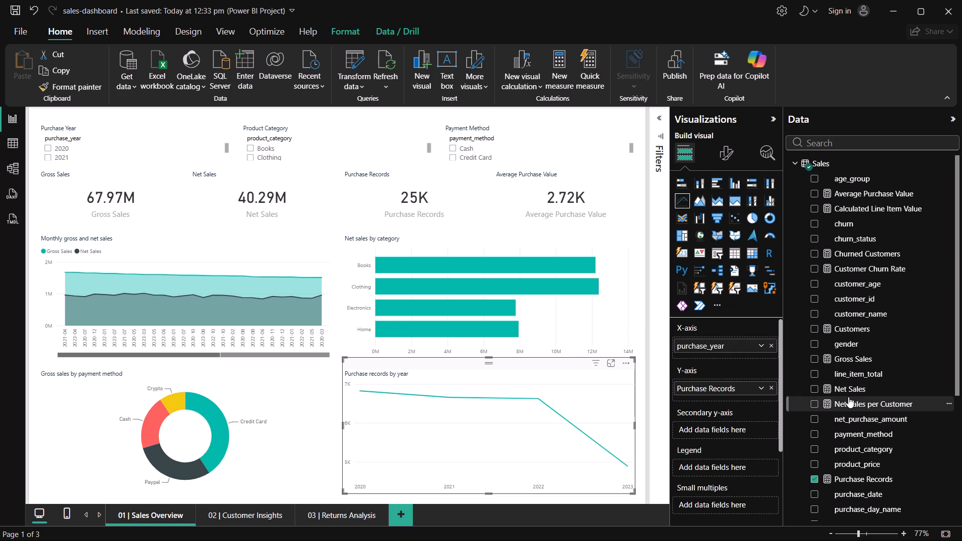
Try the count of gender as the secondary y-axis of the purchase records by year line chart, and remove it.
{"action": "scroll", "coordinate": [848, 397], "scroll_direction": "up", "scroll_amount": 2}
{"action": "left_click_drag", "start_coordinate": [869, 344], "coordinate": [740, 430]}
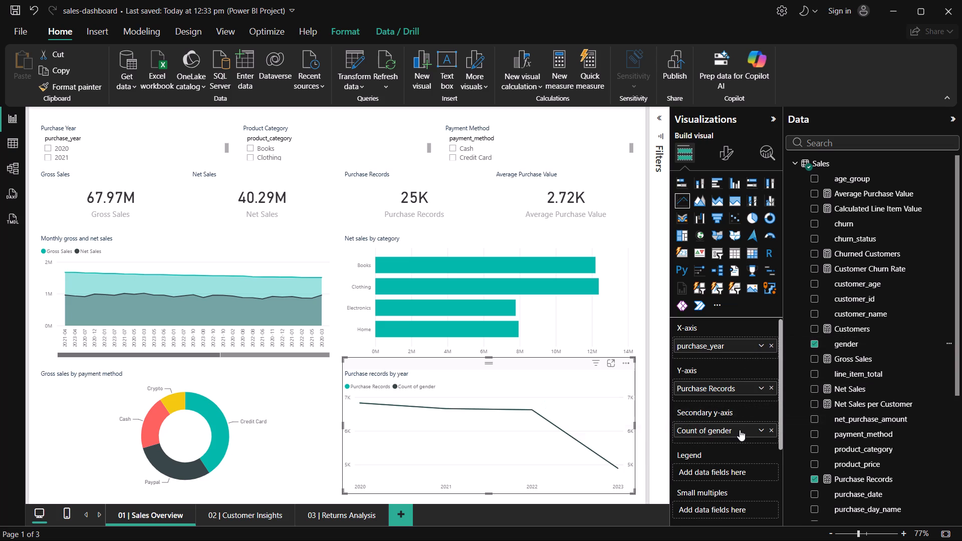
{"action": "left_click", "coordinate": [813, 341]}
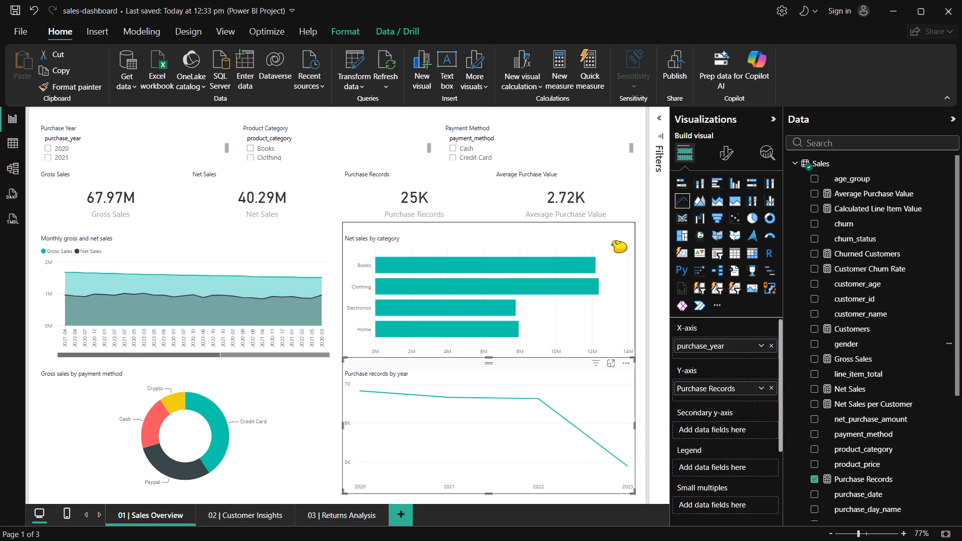
Change the purchase records by year line chart to a clustered bar chart.
{"action": "left_click", "coordinate": [541, 384]}
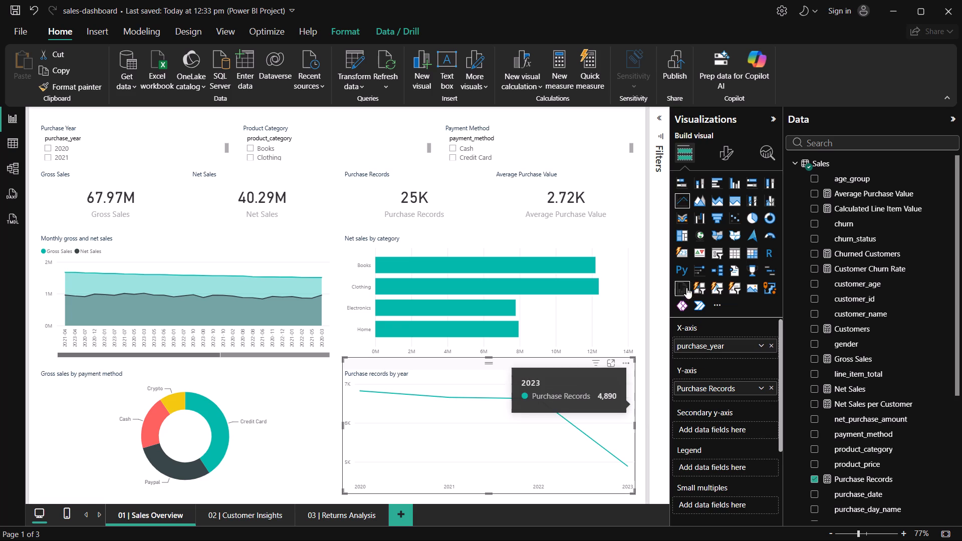
{"action": "left_click", "coordinate": [724, 185]}
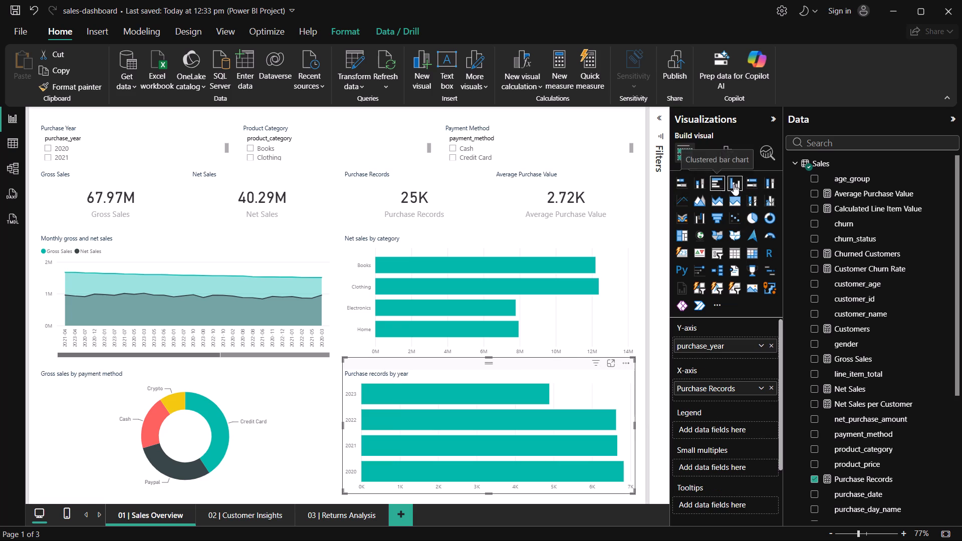
Change the purchase records by year clustered bar chart on Sales Overview to a clustered column chart.
{"action": "left_click", "coordinate": [735, 184]}
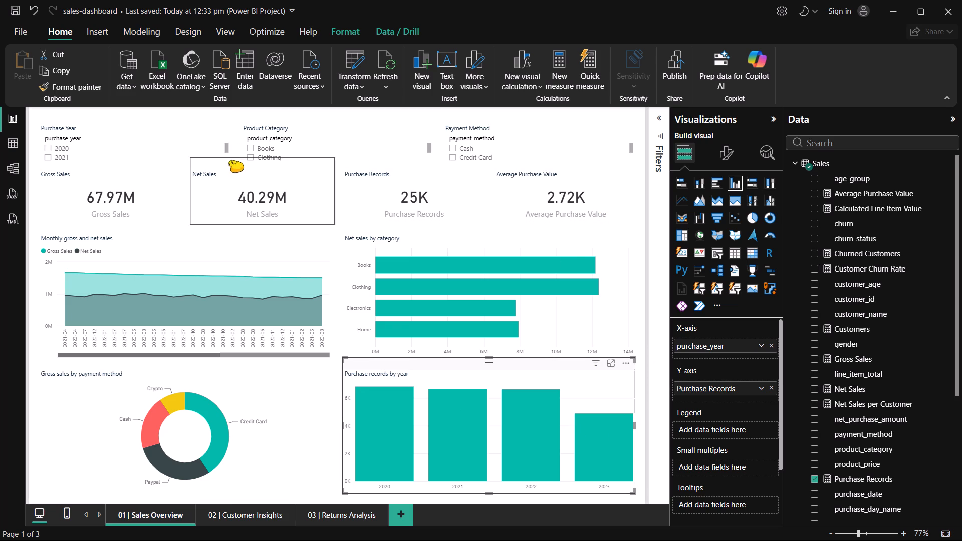
Look over the visuals on the Sales Overview, Customer Insights and Returns Analysis pages.
{"action": "left_click", "coordinate": [33, 218]}
{"action": "scroll", "coordinate": [541, 332], "scroll_direction": "up", "scroll_amount": 3}
{"action": "scroll", "coordinate": [541, 332], "scroll_direction": "down", "scroll_amount": 4}
{"action": "scroll", "coordinate": [541, 332], "scroll_direction": "up", "scroll_amount": 5}
{"action": "key", "text": "Right"}
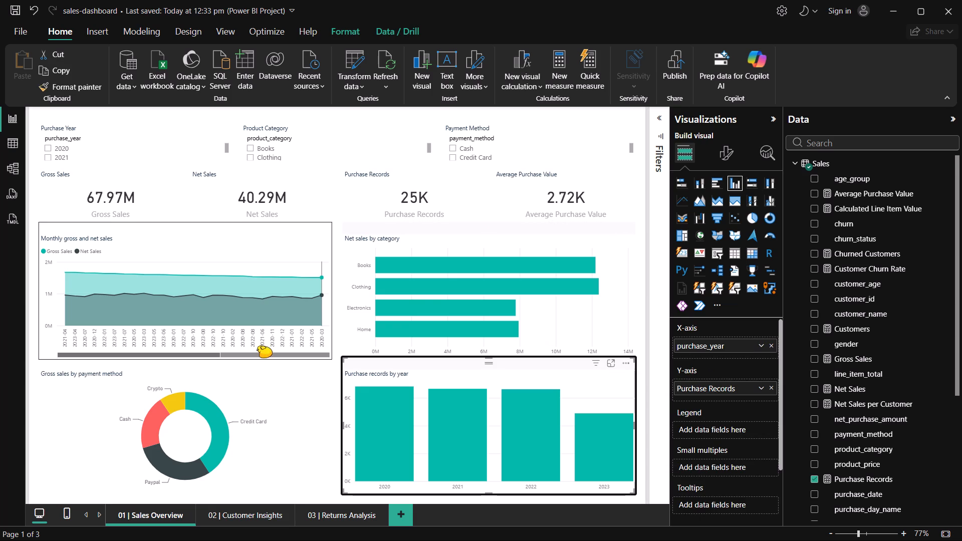
{"action": "left_click", "coordinate": [342, 416]}
{"action": "left_click", "coordinate": [226, 510]}
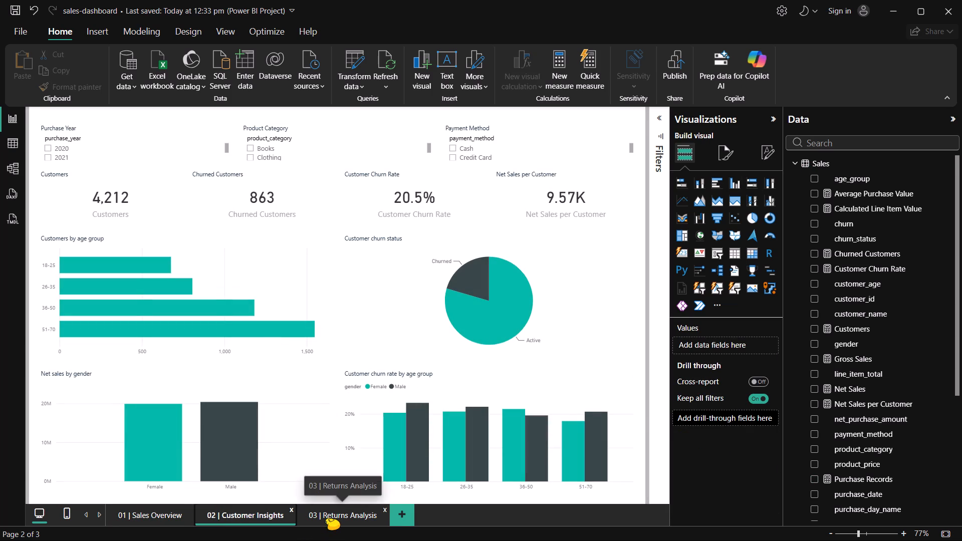
{"action": "left_click", "coordinate": [327, 518]}
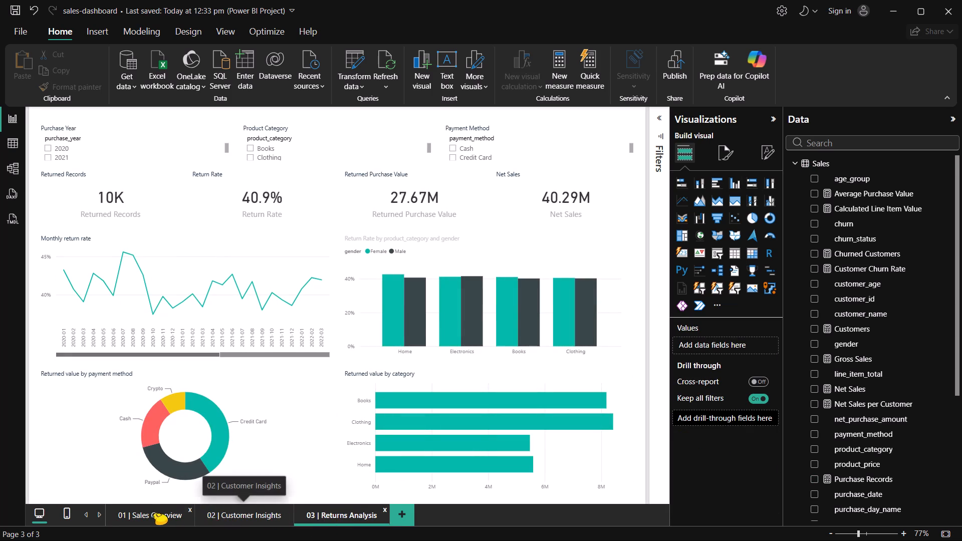
{"action": "left_click", "coordinate": [147, 515]}
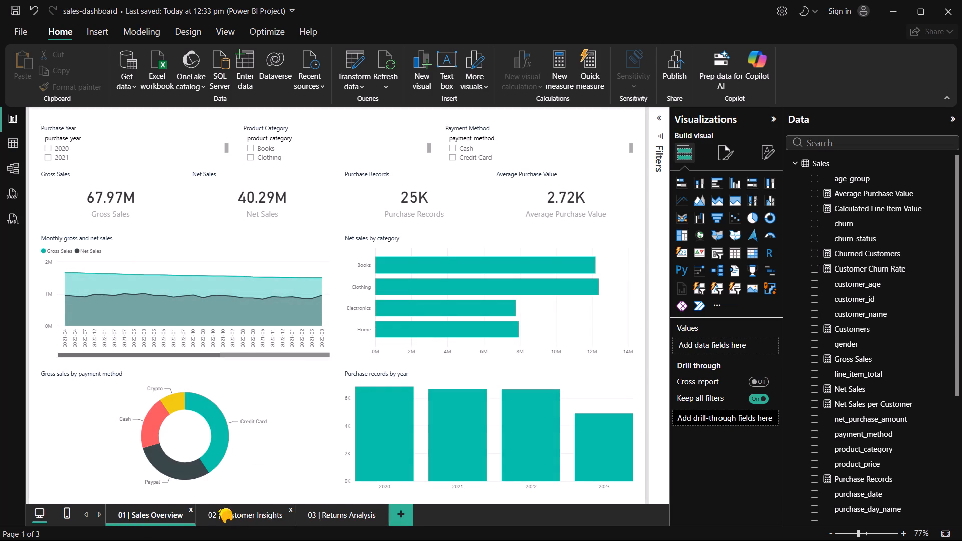
{"action": "left_click", "coordinate": [222, 509]}
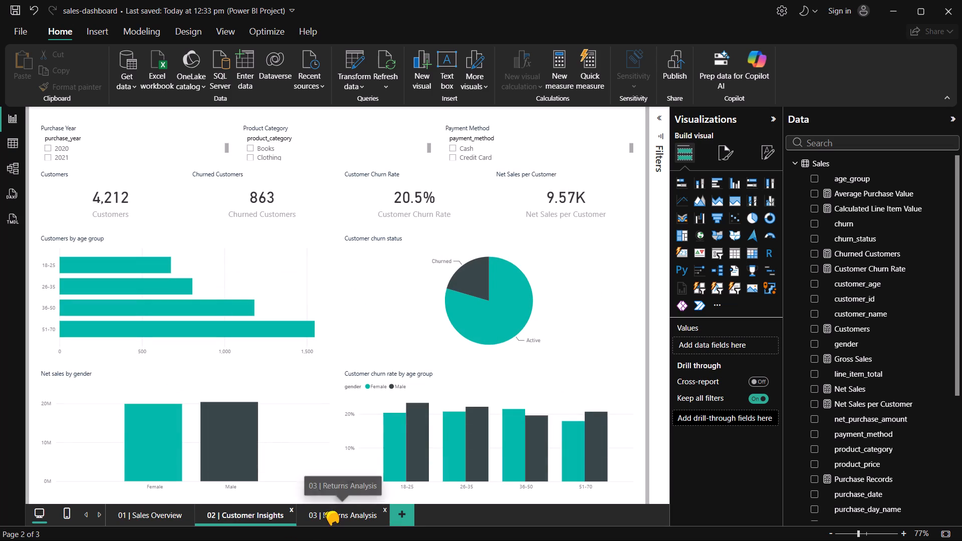
{"action": "left_click", "coordinate": [326, 512]}
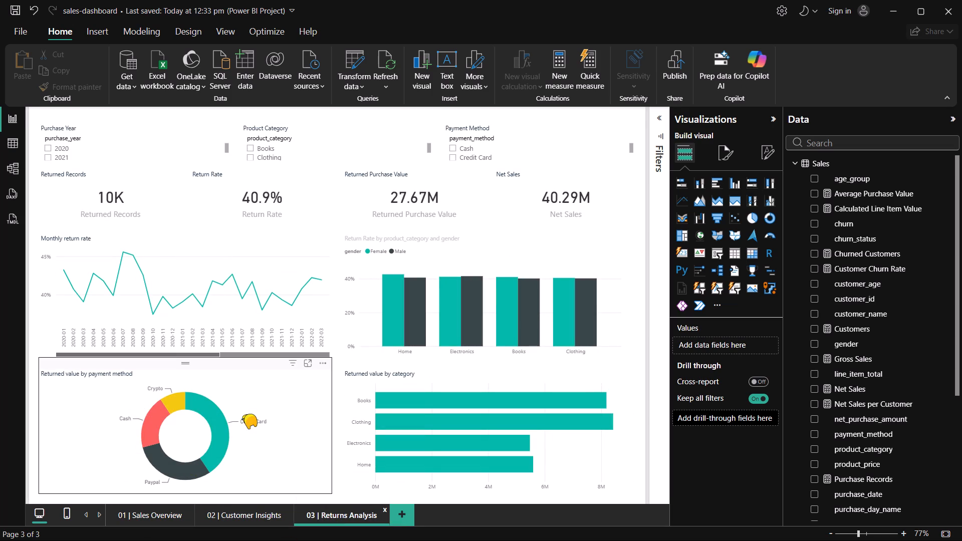
Delete the Purchase Year, Product Category and Payment Method slicers from the Sales Overview page.
{"action": "double_click", "coordinate": [160, 514]}
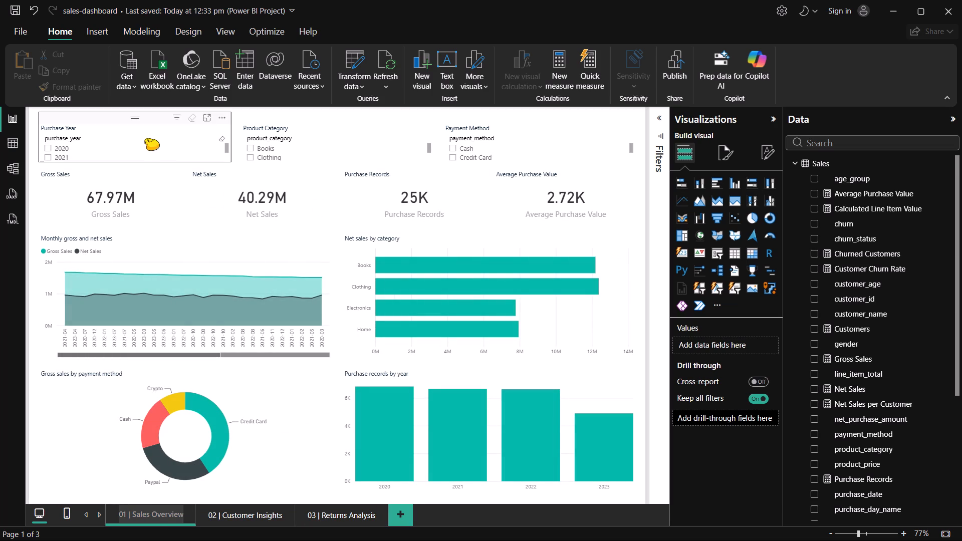
{"action": "left_click", "coordinate": [146, 139]}
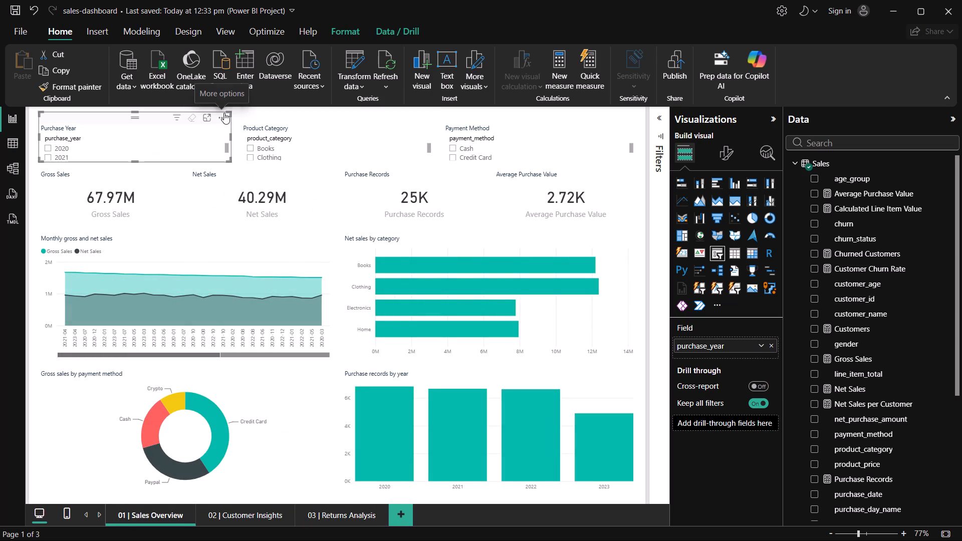
{"action": "key", "text": "Delete"}
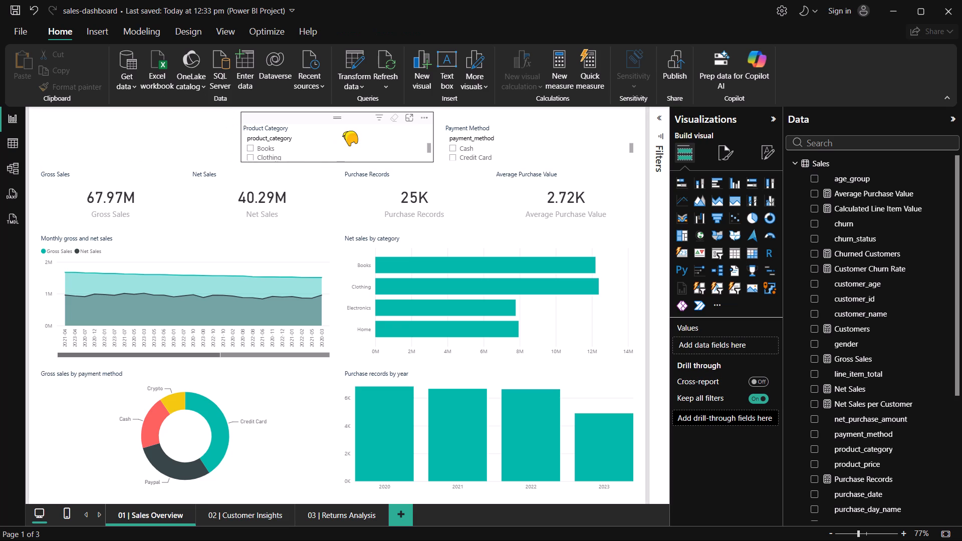
{"action": "left_click", "coordinate": [344, 132]}
{"action": "key", "text": "Delete"}
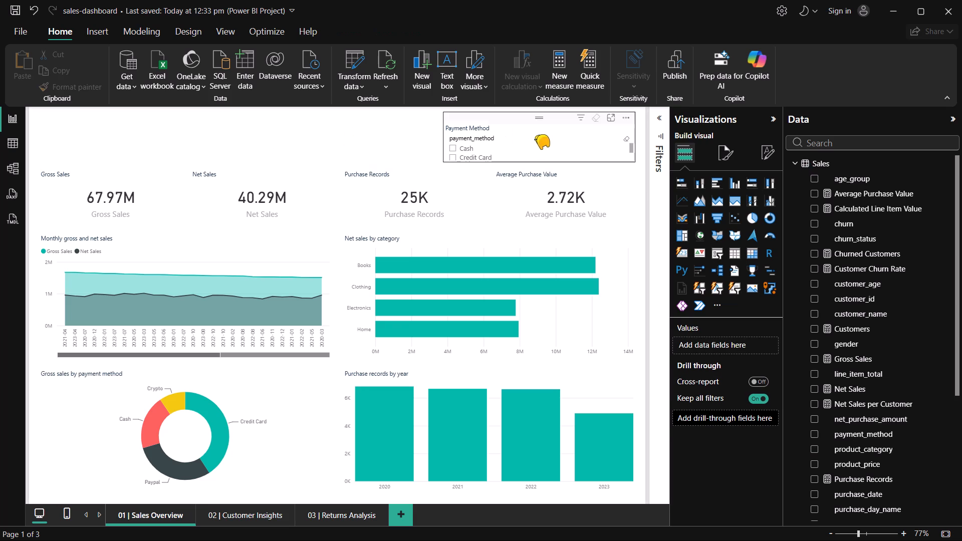
{"action": "left_click", "coordinate": [543, 135]}
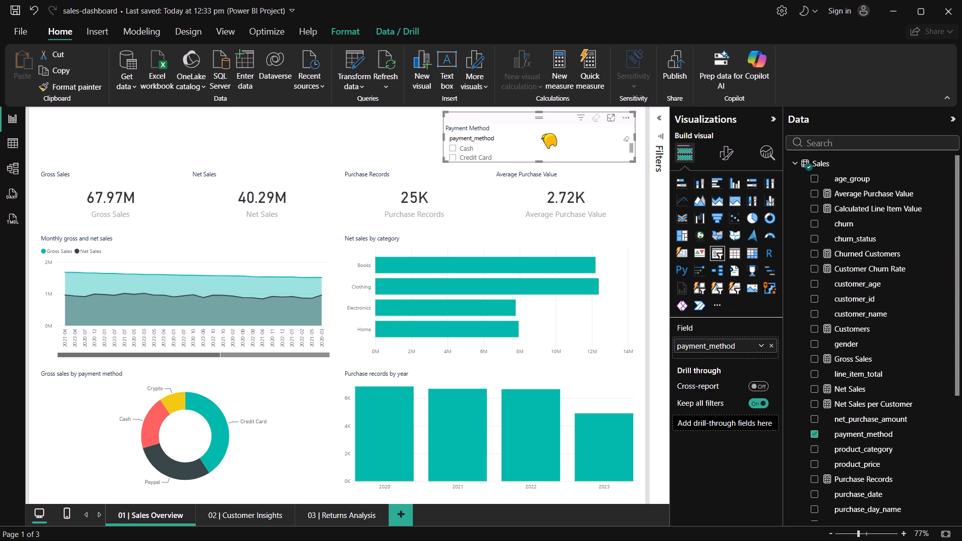
{"action": "key", "text": "Delete"}
Delete the Purchase Year, Product Category and Payment Method slicers from the Customer Insights page.
{"action": "left_click", "coordinate": [254, 514]}
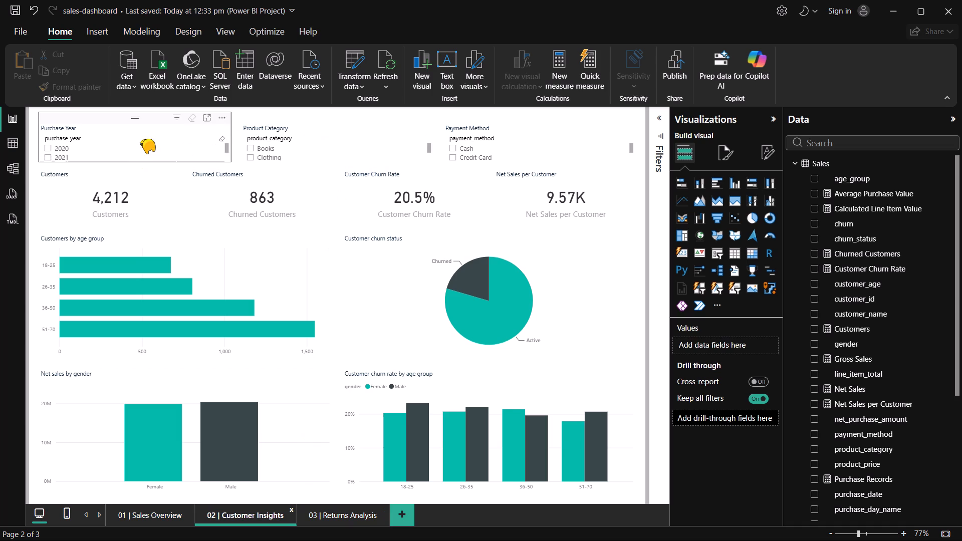
{"action": "left_click", "coordinate": [142, 140]}
{"action": "key", "text": "Delete"}
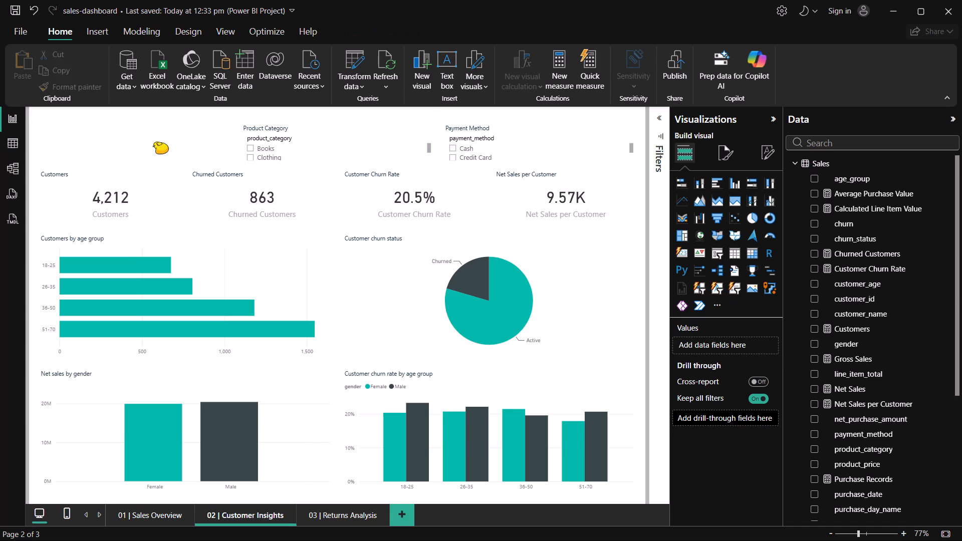
{"action": "left_click", "coordinate": [304, 144]}
{"action": "key", "text": "Delete"}
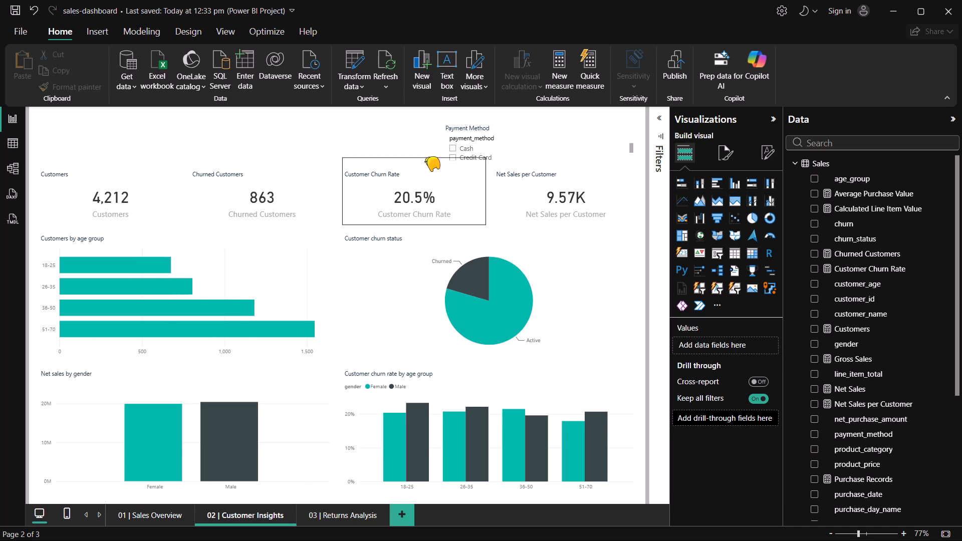
{"action": "left_click", "coordinate": [534, 137]}
{"action": "key", "text": "Delete"}
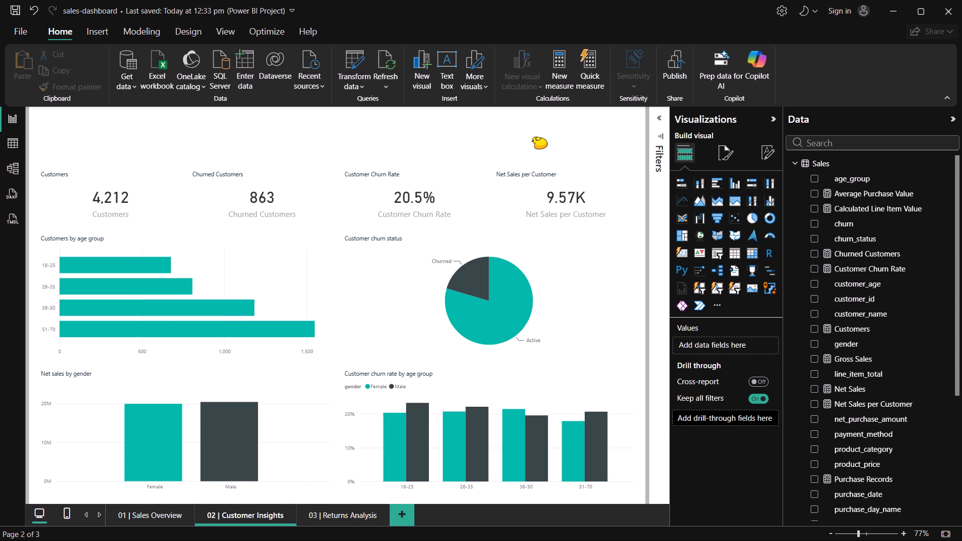
Delete the Purchase Year, Product Category and Payment Method slicers from the Returns Analysis page.
{"action": "left_click", "coordinate": [332, 516]}
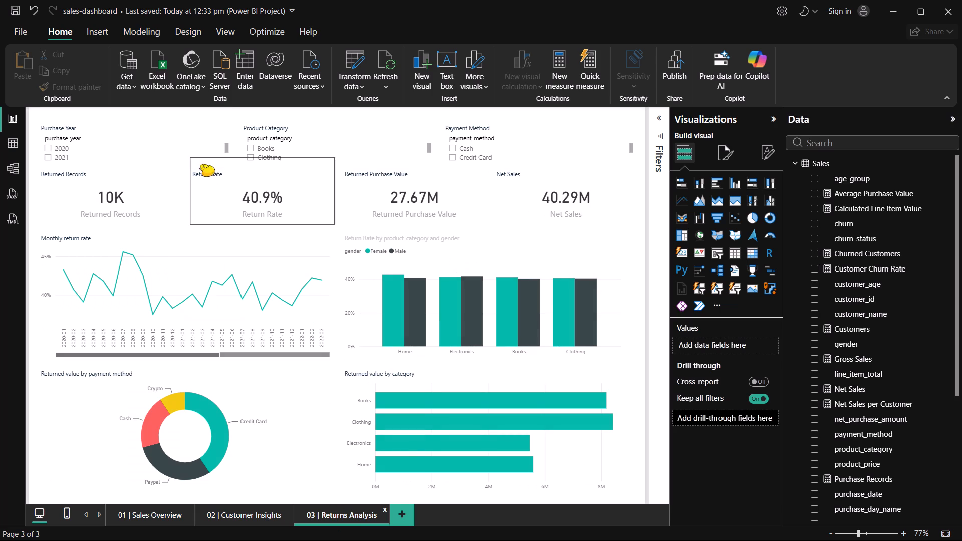
{"action": "left_click", "coordinate": [137, 140]}
{"action": "key", "text": "Delete"}
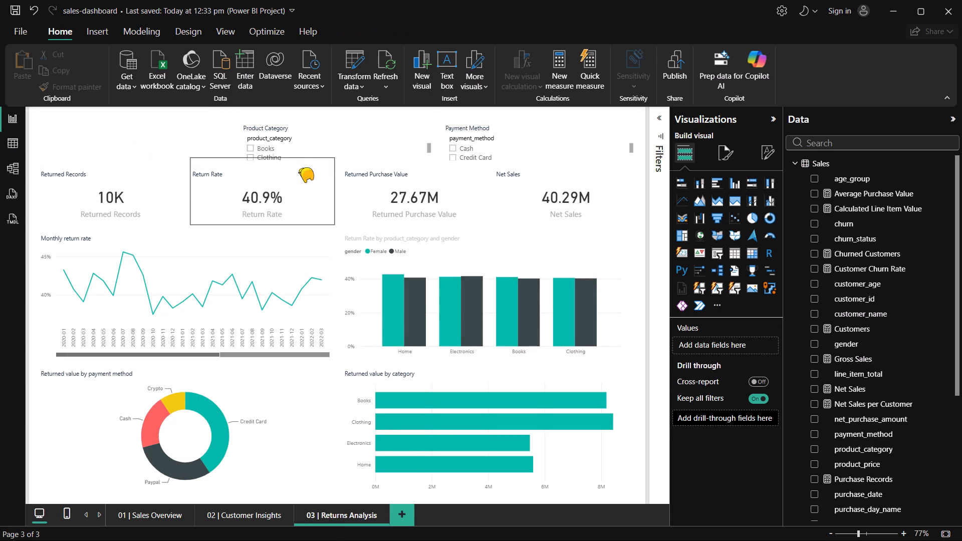
{"action": "left_click", "coordinate": [359, 140]}
{"action": "key", "text": "Delete"}
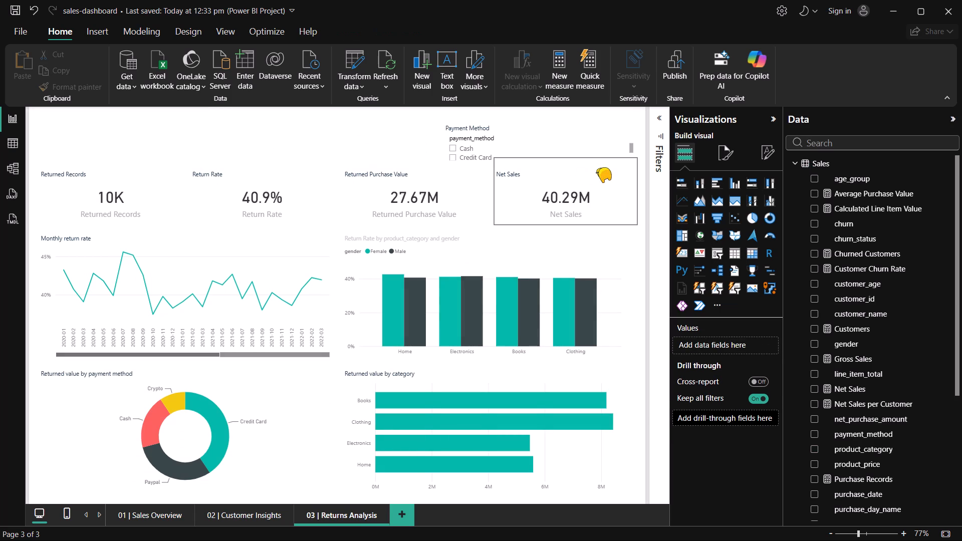
{"action": "left_click", "coordinate": [587, 152]}
{"action": "key", "text": "Delete"}
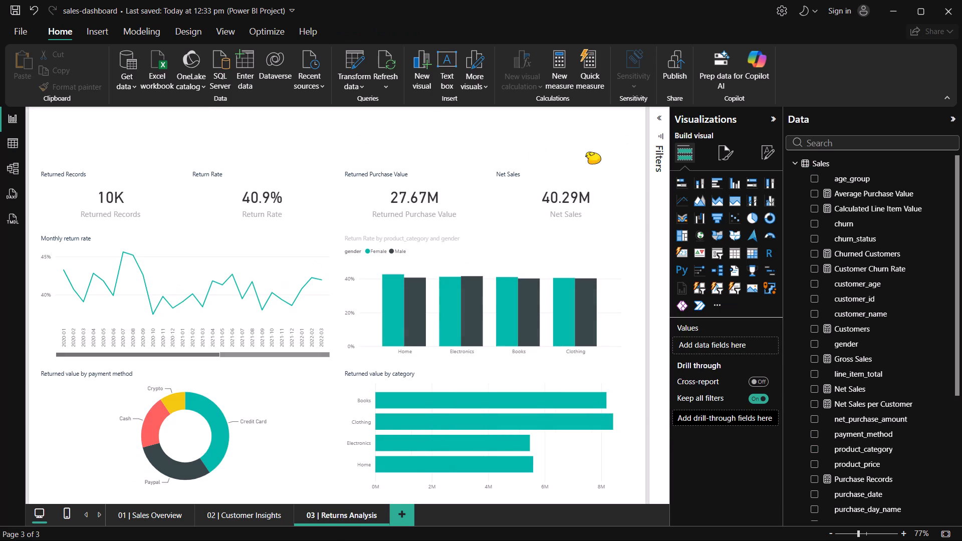
Insert a text box on Sales Overview and reshape it into a wide, shallow banner centred in the empty space above the KPI cards.
{"action": "left_click", "coordinate": [142, 517]}
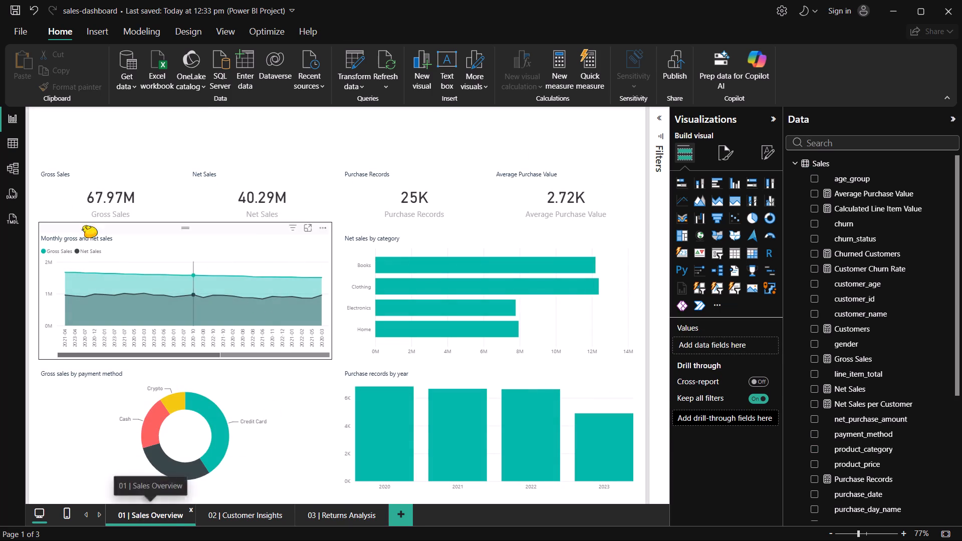
{"action": "left_click", "coordinate": [293, 130]}
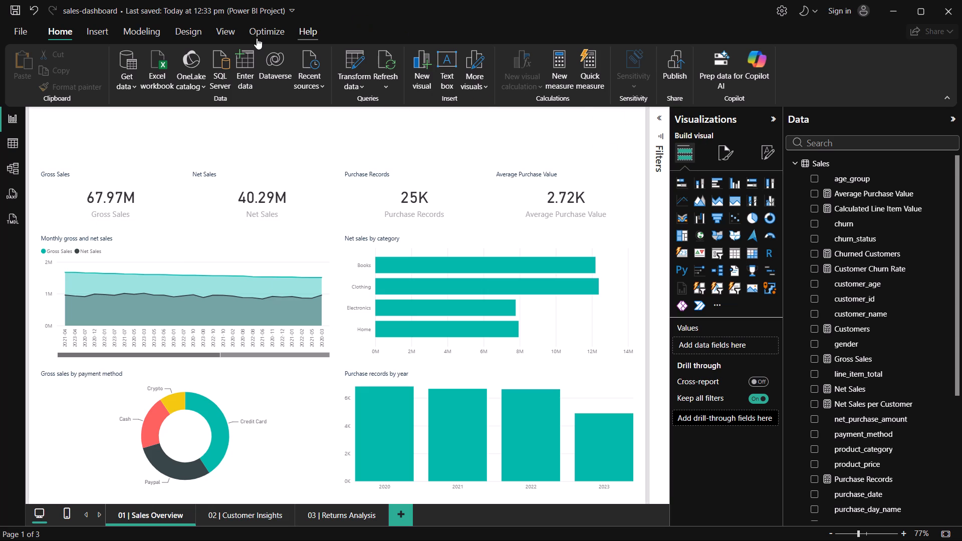
{"action": "left_click", "coordinate": [101, 30]}
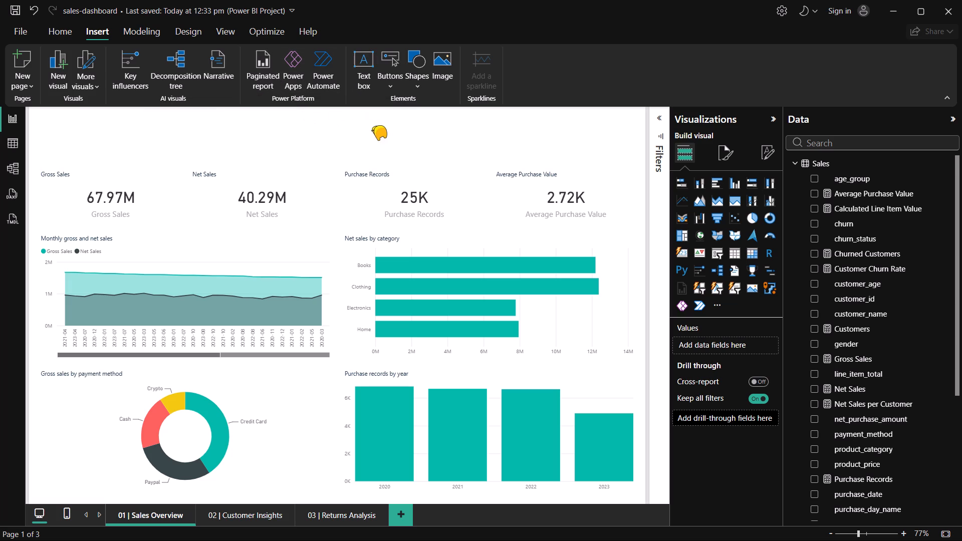
{"action": "left_click", "coordinate": [366, 62]}
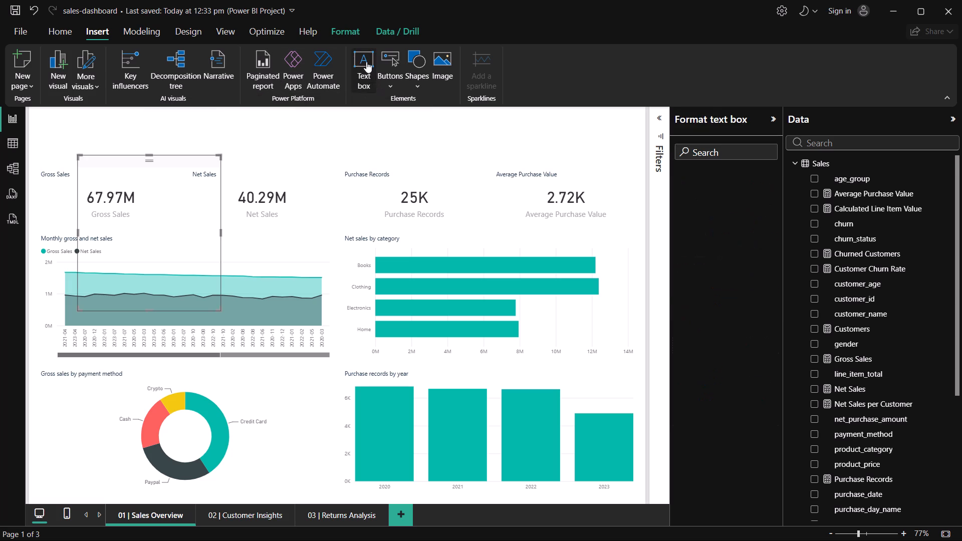
{"action": "left_click_drag", "start_coordinate": [151, 158], "coordinate": [331, 121]}
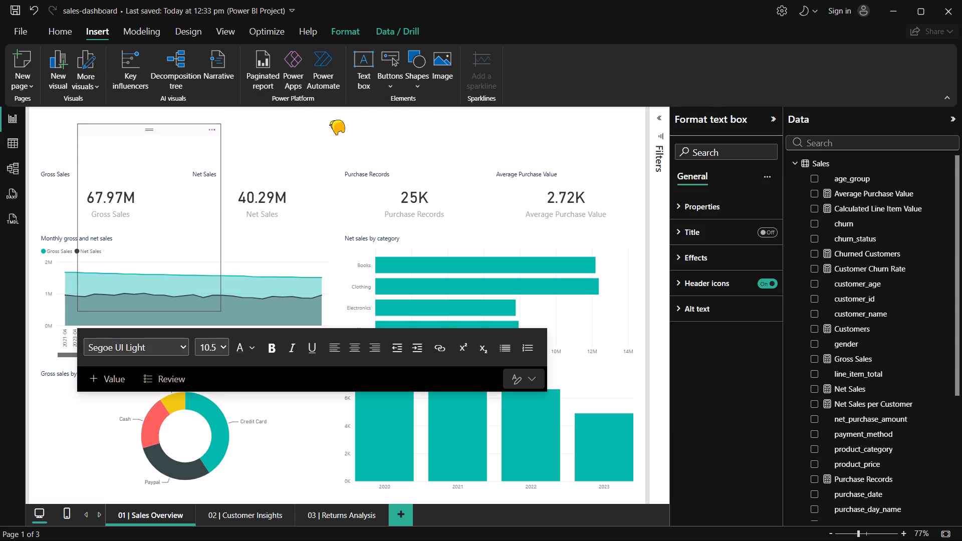
{"action": "left_click_drag", "start_coordinate": [331, 121], "coordinate": [249, 164]}
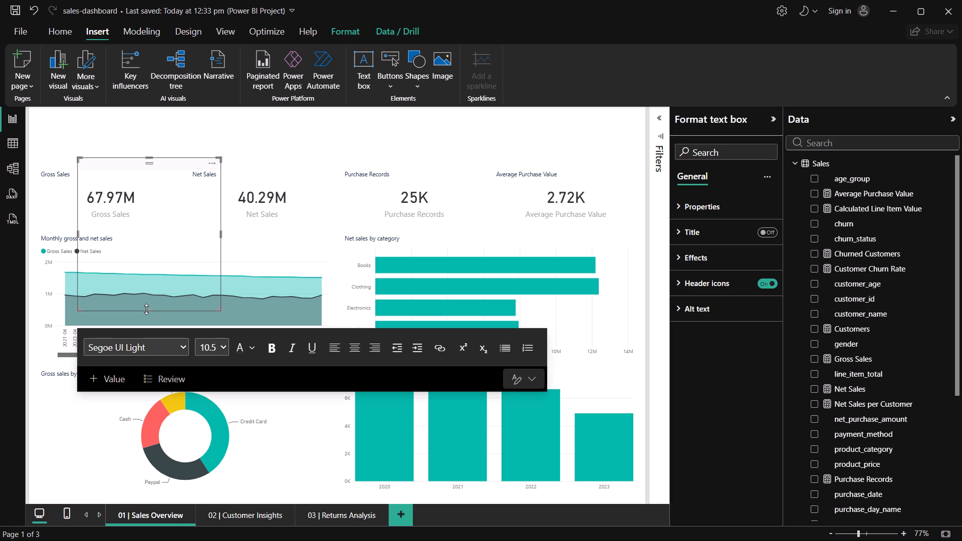
{"action": "left_click_drag", "start_coordinate": [146, 309], "coordinate": [168, 188]}
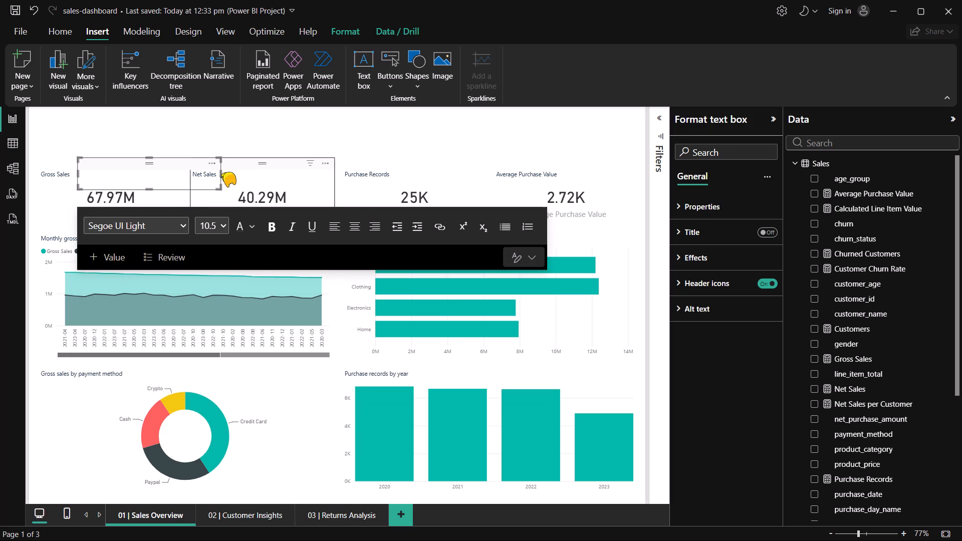
{"action": "left_click_drag", "start_coordinate": [163, 163], "coordinate": [258, 126]}
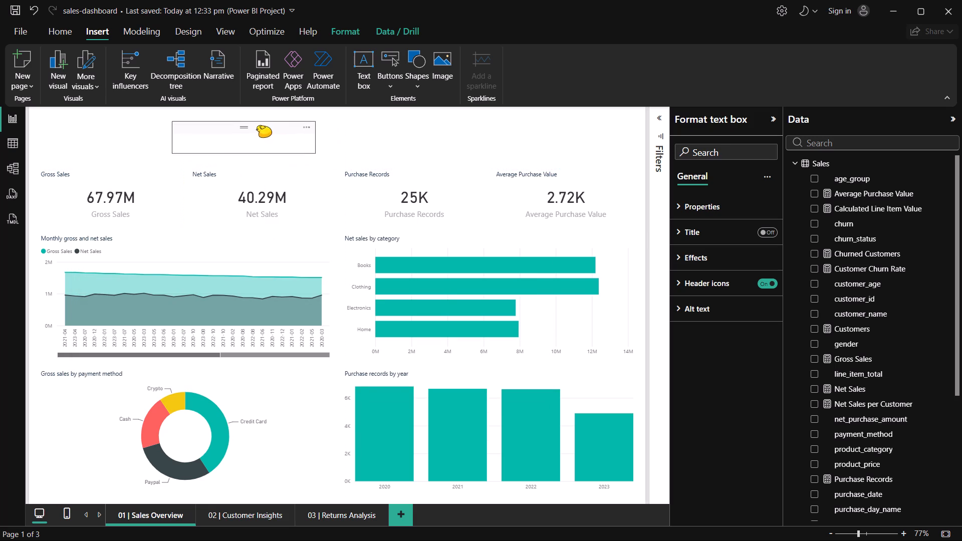
{"action": "left_click_drag", "start_coordinate": [258, 126], "coordinate": [259, 124]}
{"action": "left_click_drag", "start_coordinate": [317, 133], "coordinate": [512, 140]}
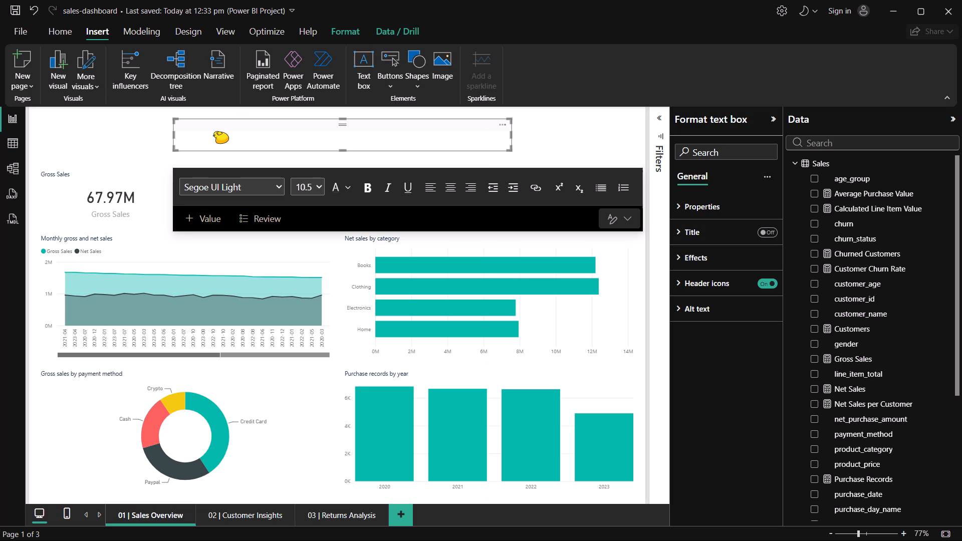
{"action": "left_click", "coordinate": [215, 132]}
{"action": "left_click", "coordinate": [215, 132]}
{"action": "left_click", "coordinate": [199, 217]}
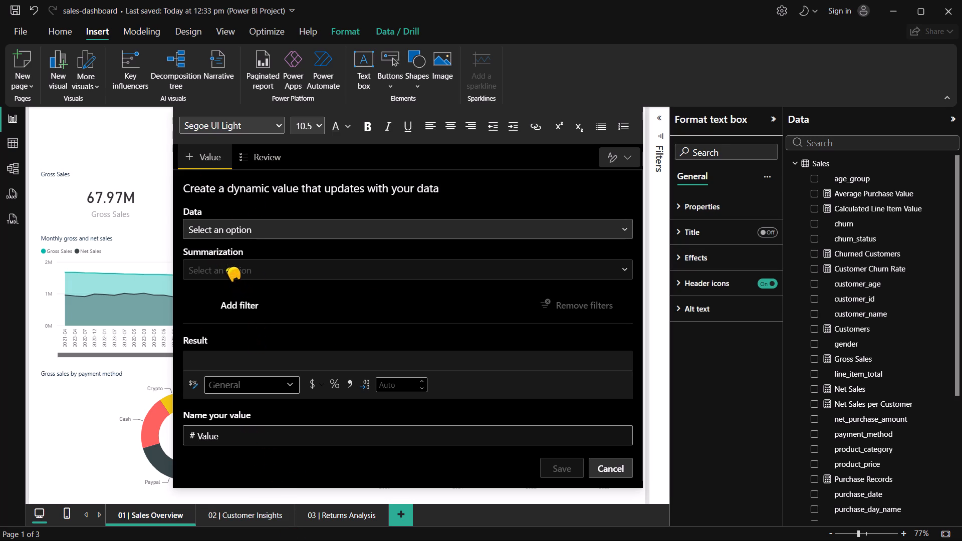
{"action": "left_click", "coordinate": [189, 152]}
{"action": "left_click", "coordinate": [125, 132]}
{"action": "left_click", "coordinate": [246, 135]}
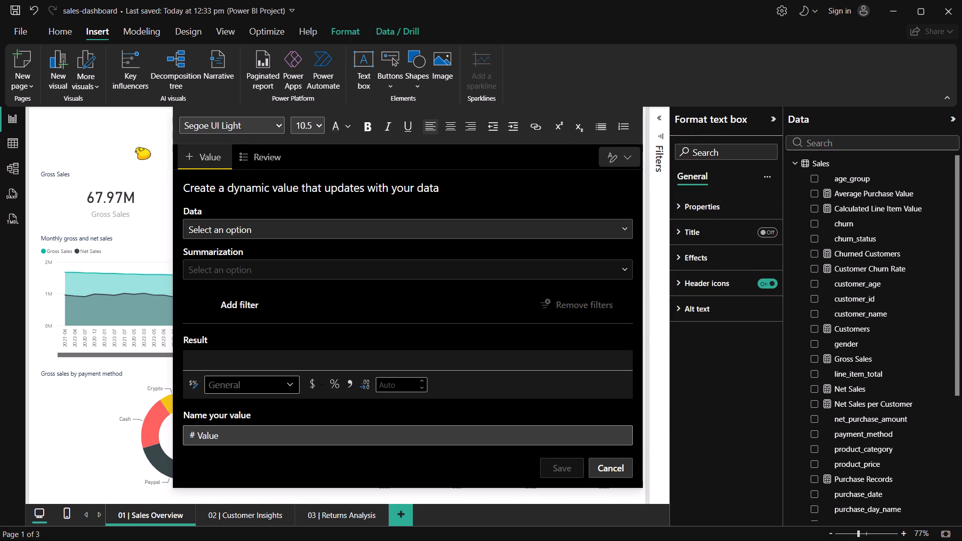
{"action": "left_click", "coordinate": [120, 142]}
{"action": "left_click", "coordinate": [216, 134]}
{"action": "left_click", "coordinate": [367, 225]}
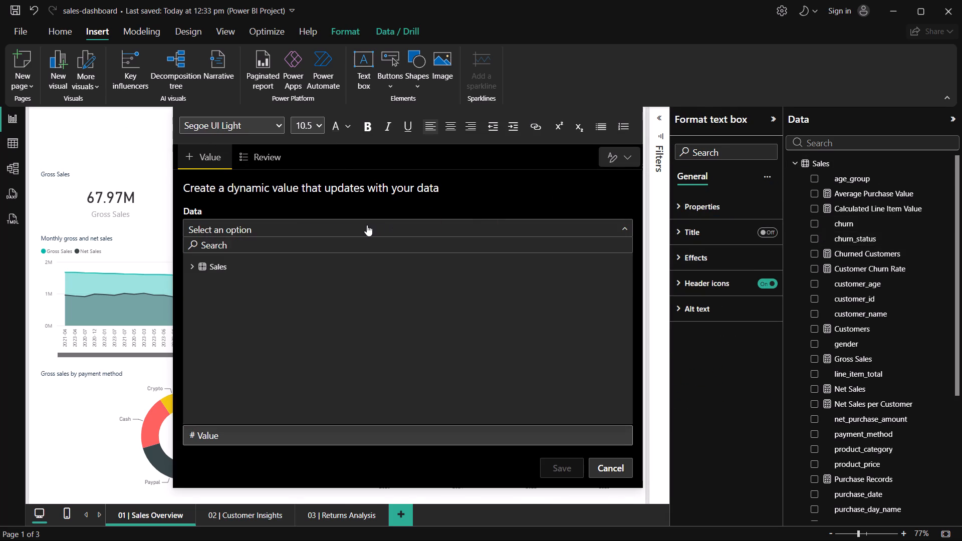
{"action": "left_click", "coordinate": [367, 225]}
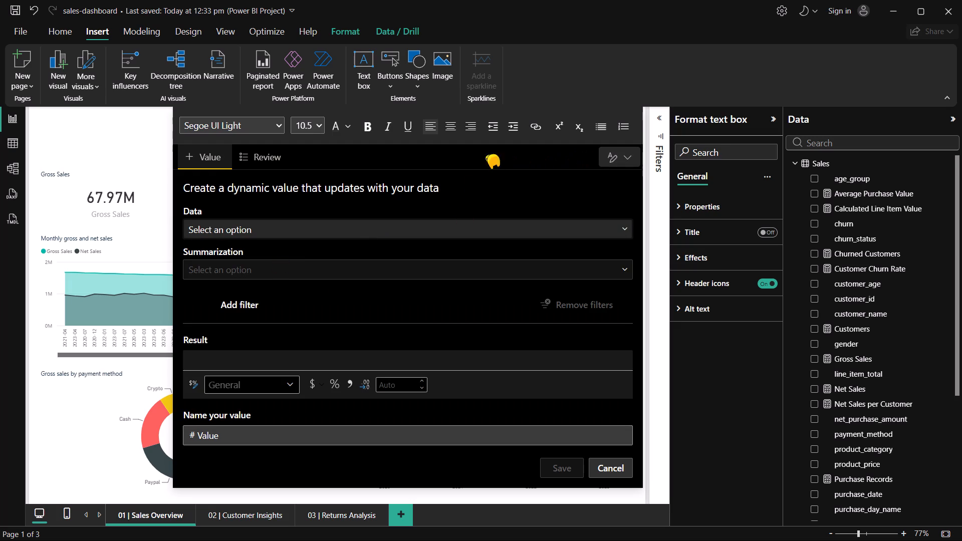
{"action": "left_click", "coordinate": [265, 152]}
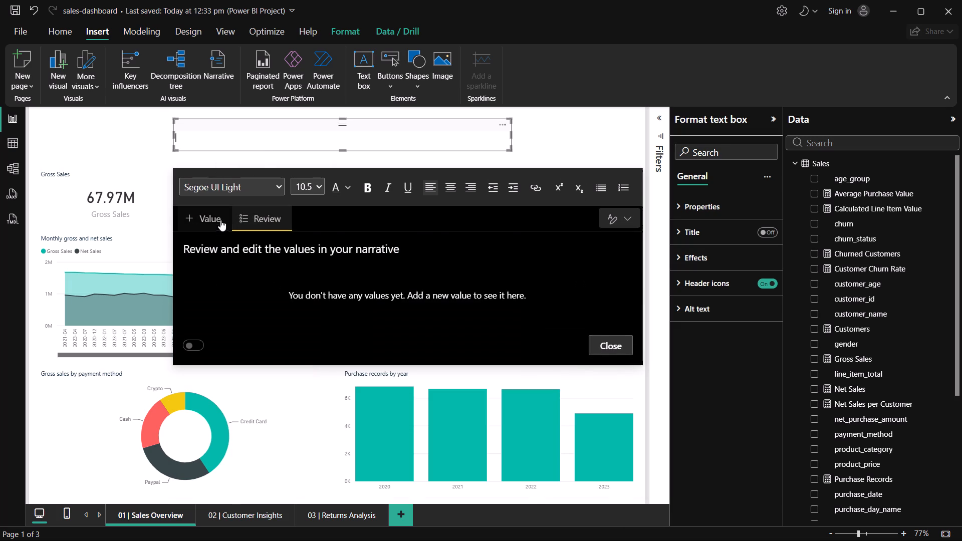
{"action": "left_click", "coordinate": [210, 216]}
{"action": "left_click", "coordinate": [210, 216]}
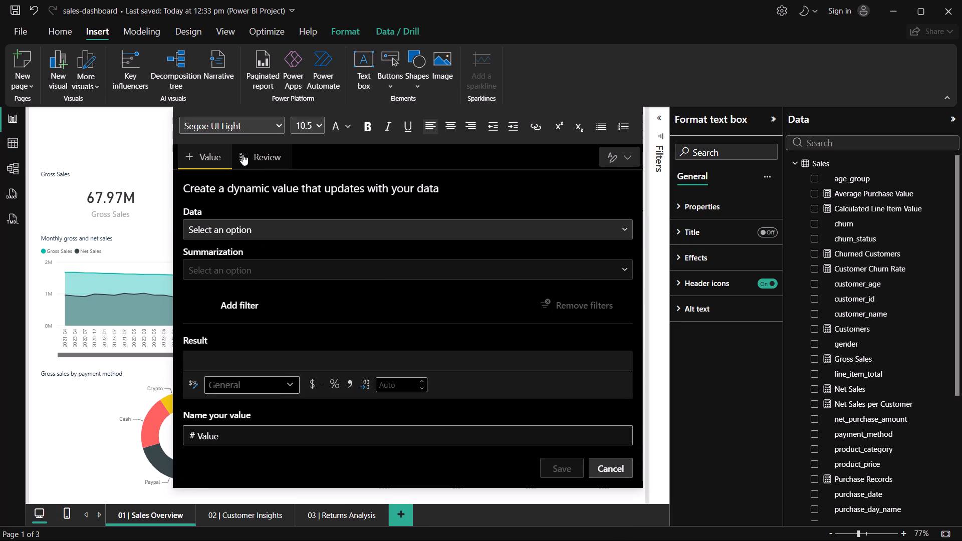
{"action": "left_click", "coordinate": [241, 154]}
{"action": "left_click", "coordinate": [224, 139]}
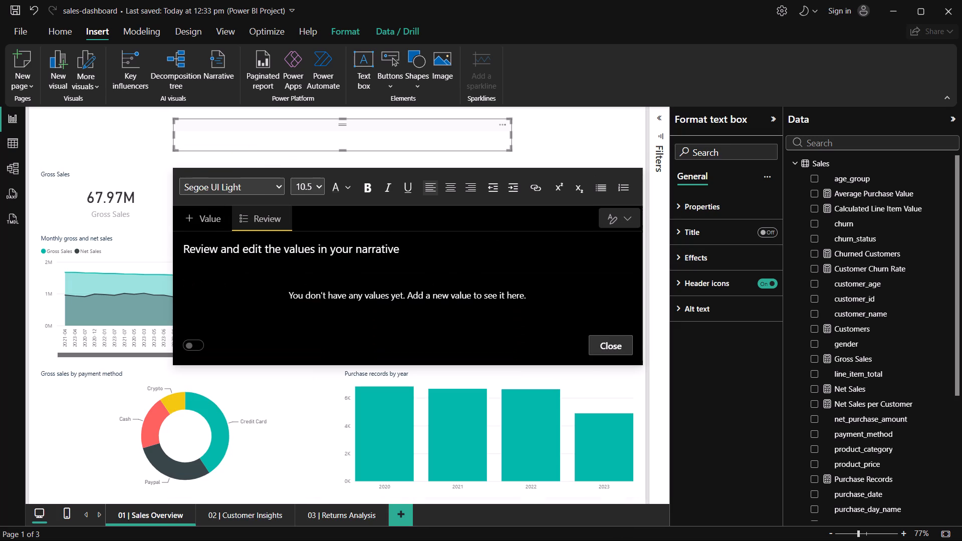
Set the font size of the empty text box on Sales Overview to 20.
{"action": "left_click", "coordinate": [317, 184]}
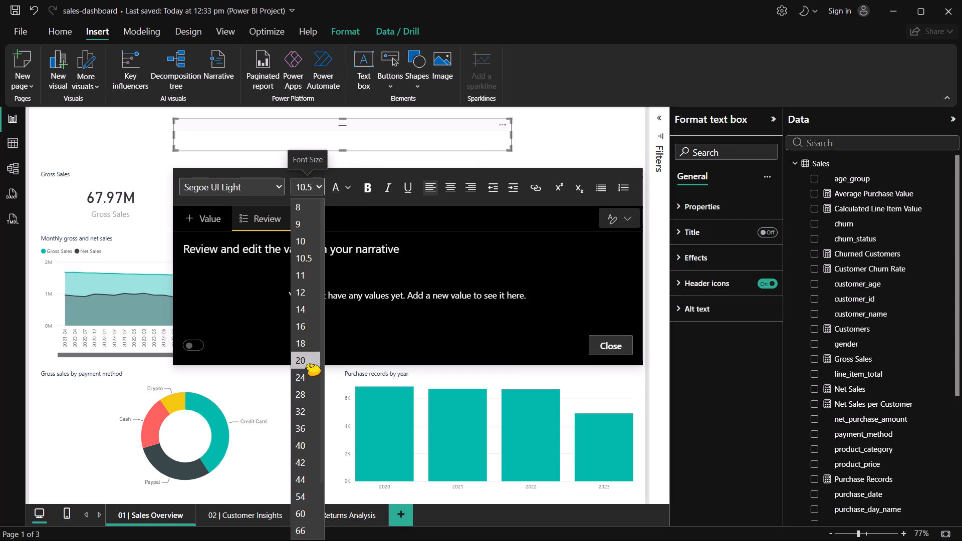
{"action": "left_click", "coordinate": [307, 364]}
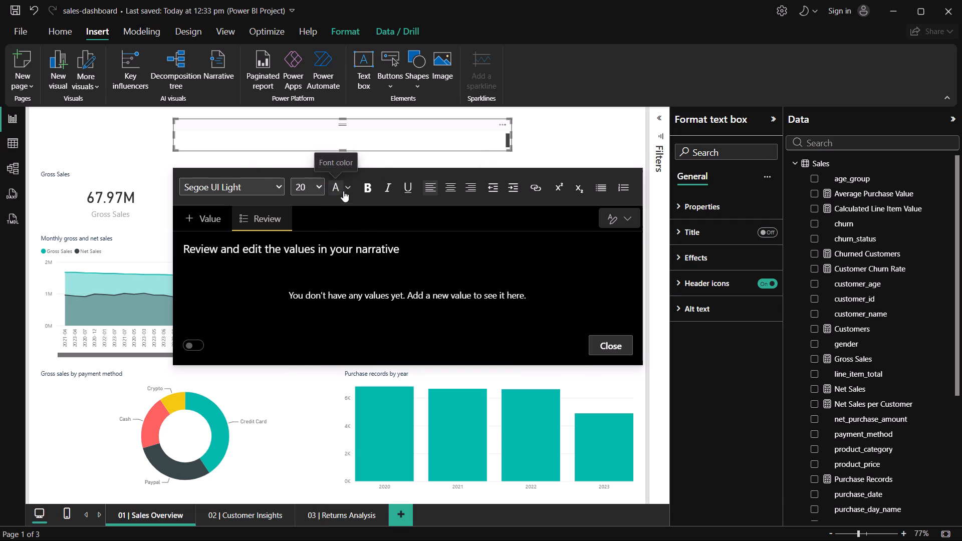
{"action": "left_click", "coordinate": [346, 188]}
{"action": "left_click", "coordinate": [335, 192]}
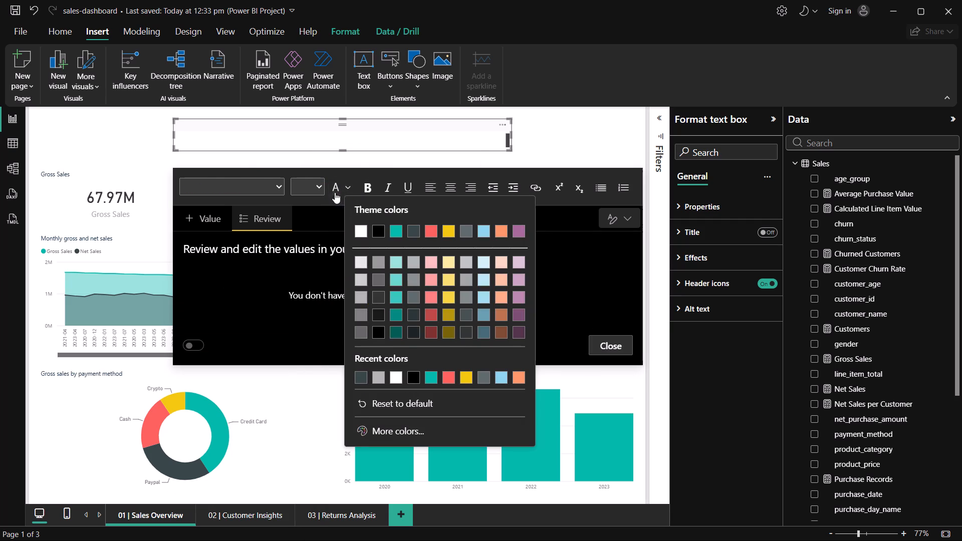
{"action": "left_click", "coordinate": [334, 191]}
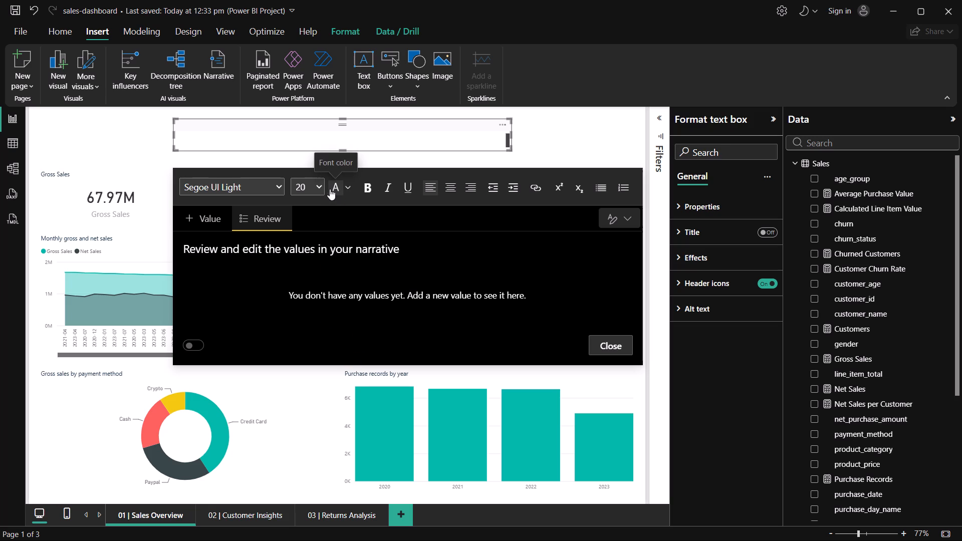
{"action": "left_click", "coordinate": [331, 189]}
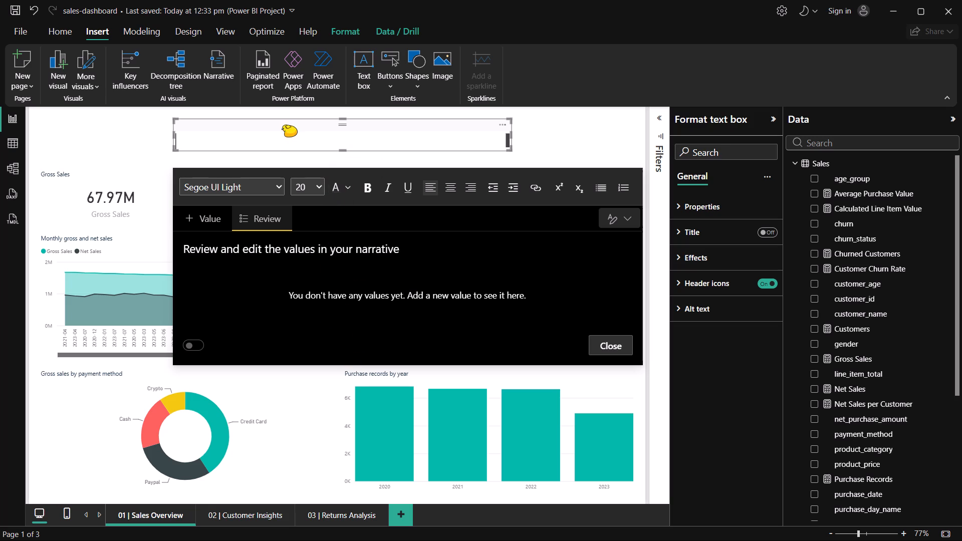
Enter the title text "sales Overview" in the text box above the KPI cards.
{"action": "left_click", "coordinate": [284, 125]}
{"action": "type", "text": "sa"}
{"action": "type", "text": "ils"}
{"action": "key", "text": "space"}
{"action": "key", "text": "BackSpace"}
{"action": "key", "text": "BackSpace"}
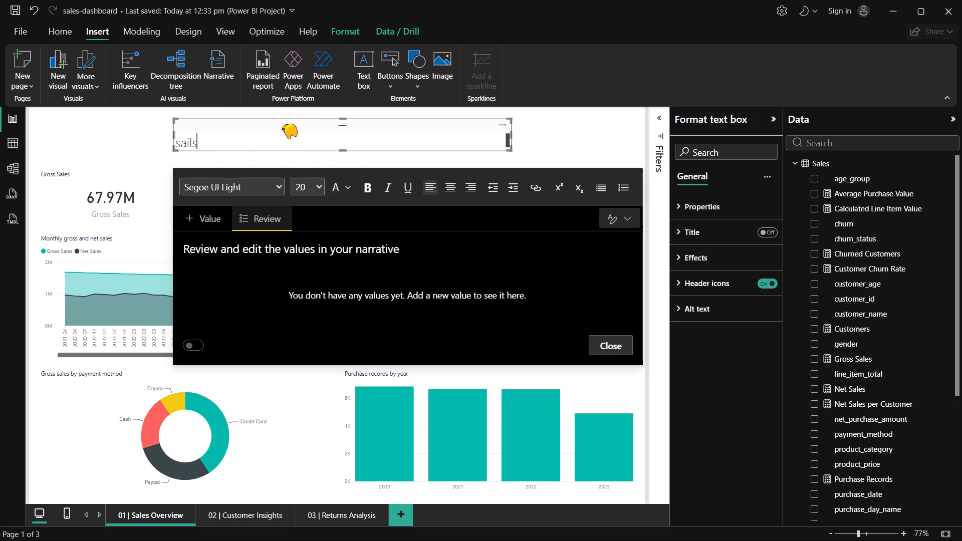
{"action": "key", "text": "BackSpace"}
{"action": "key", "text": "BackSpace"}
{"action": "type", "text": "les"}
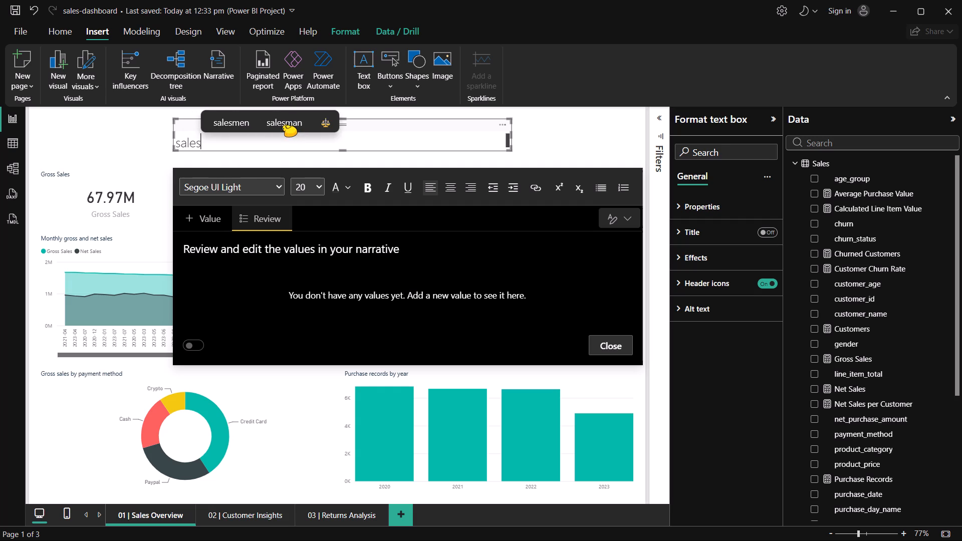
{"action": "key", "text": "space"}
{"action": "type", "text": "Ovwer"}
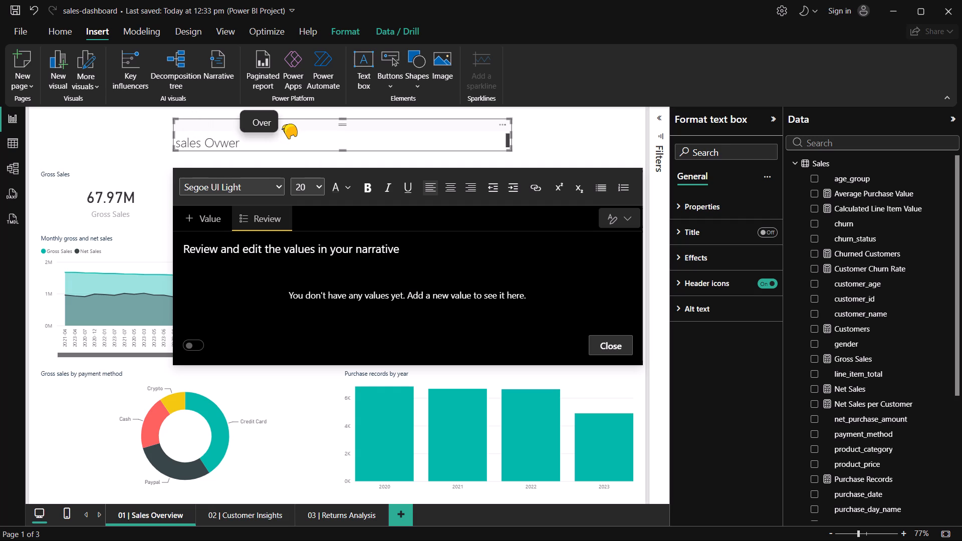
{"action": "key", "text": "BackSpace"}
{"action": "key", "text": "BackSpace"}
{"action": "key", "text": "BackSpace"}
{"action": "type", "text": "er"}
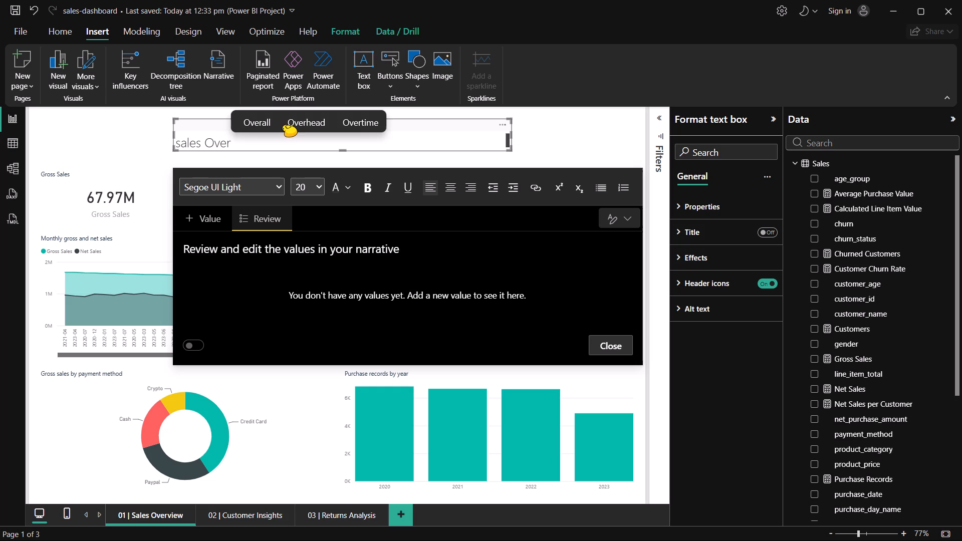
{"action": "type", "text": "view"}
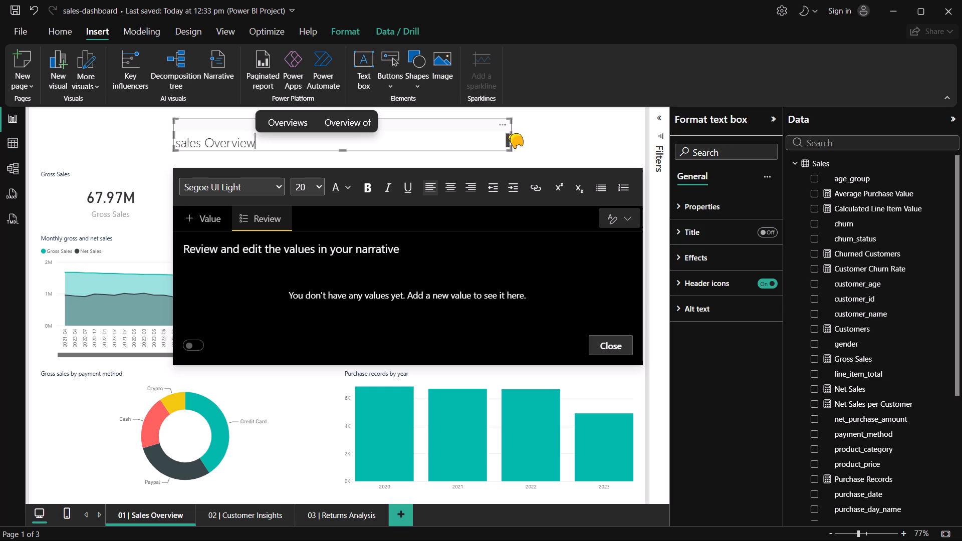
Narrow the title text box from its right edge to about half its width.
{"action": "left_click_drag", "start_coordinate": [512, 135], "coordinate": [277, 136]}
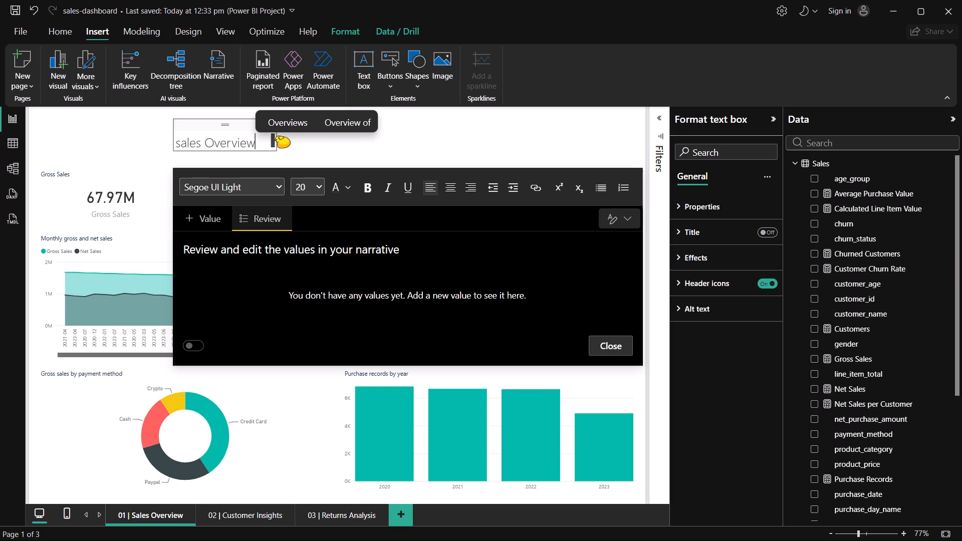
{"action": "left_click_drag", "start_coordinate": [277, 136], "coordinate": [349, 139]}
Append the word "DashBoard" to the title text after "sales Overview".
{"action": "key", "text": "space"}
{"action": "type", "text": "Dash"}
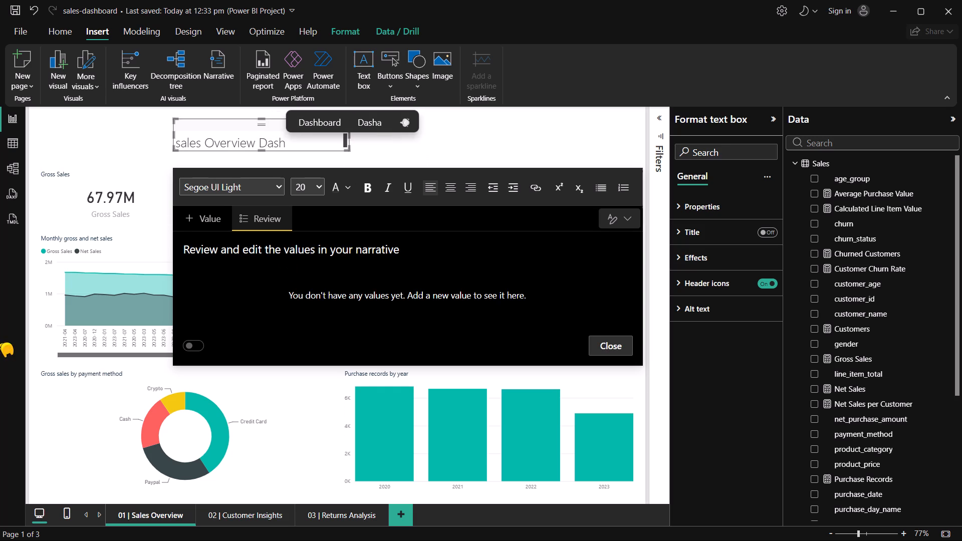
{"action": "type", "text": "Bo"}
{"action": "key", "text": "a"}
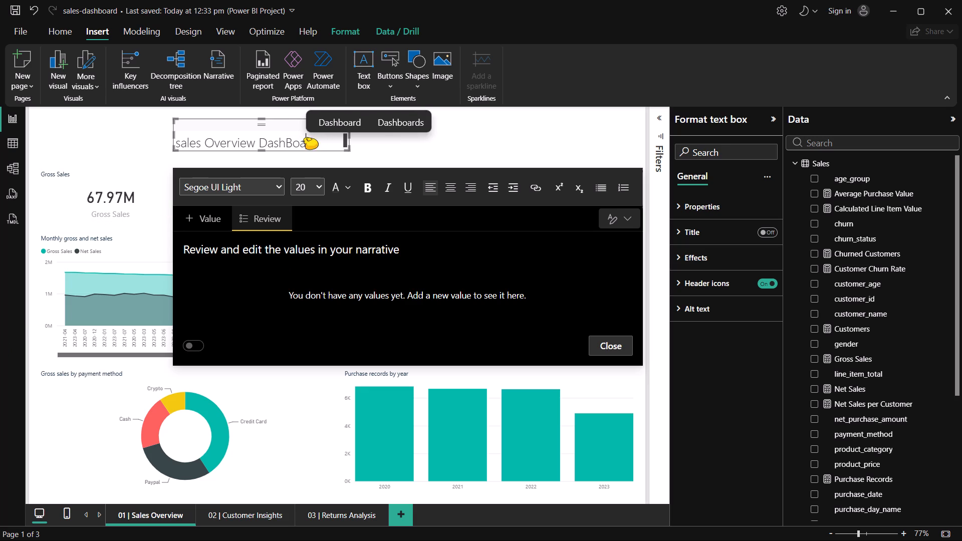
{"action": "type", "text": "rd"}
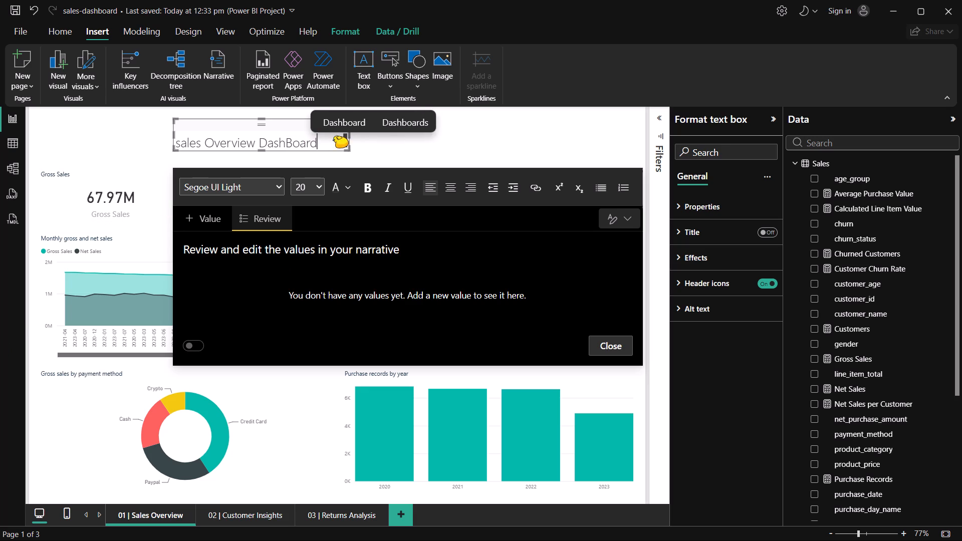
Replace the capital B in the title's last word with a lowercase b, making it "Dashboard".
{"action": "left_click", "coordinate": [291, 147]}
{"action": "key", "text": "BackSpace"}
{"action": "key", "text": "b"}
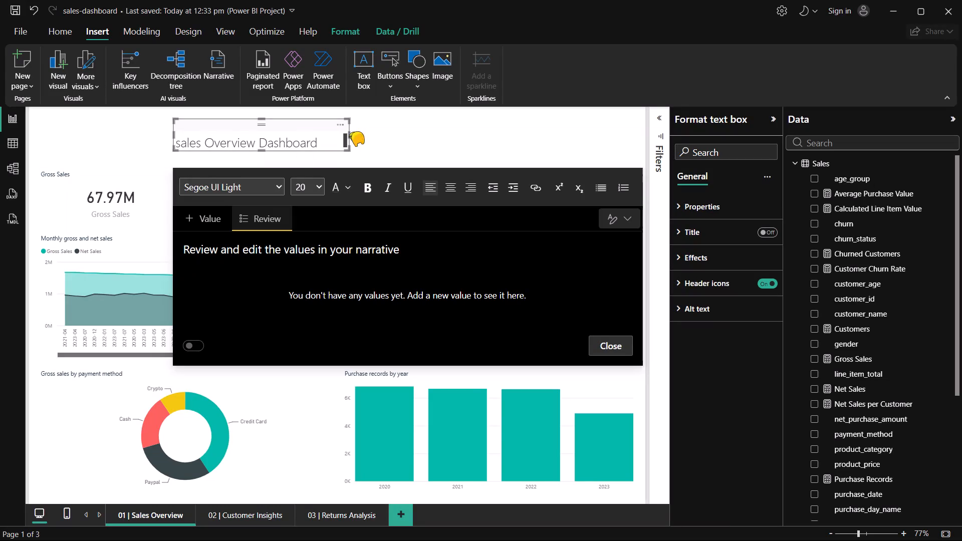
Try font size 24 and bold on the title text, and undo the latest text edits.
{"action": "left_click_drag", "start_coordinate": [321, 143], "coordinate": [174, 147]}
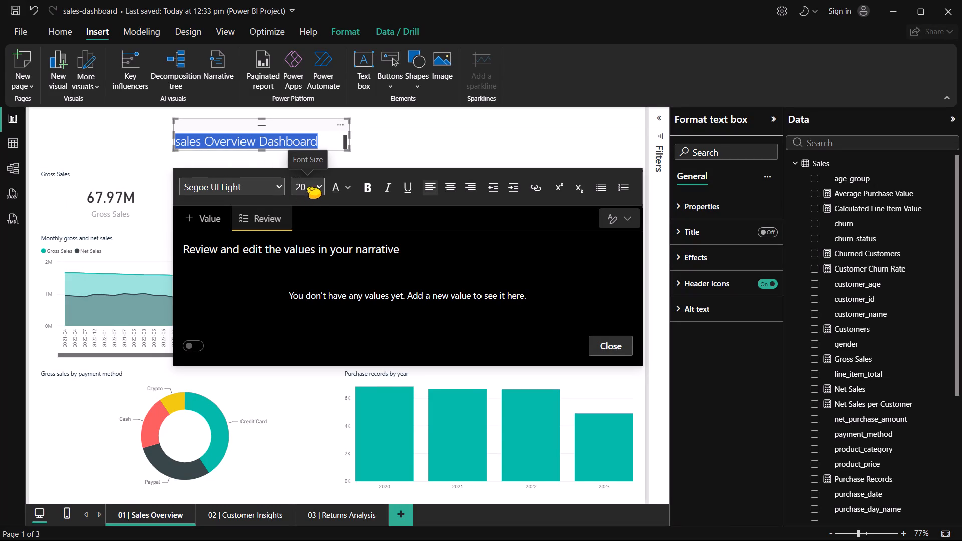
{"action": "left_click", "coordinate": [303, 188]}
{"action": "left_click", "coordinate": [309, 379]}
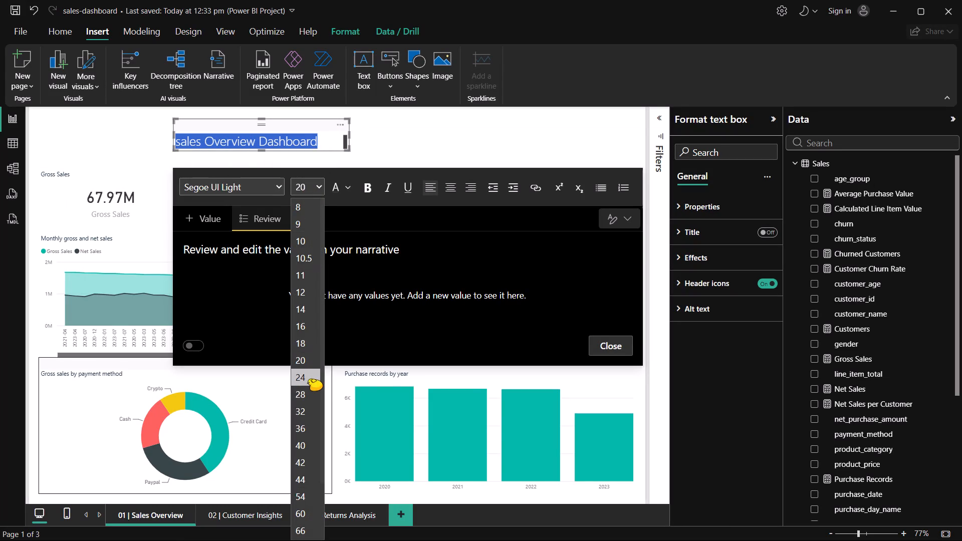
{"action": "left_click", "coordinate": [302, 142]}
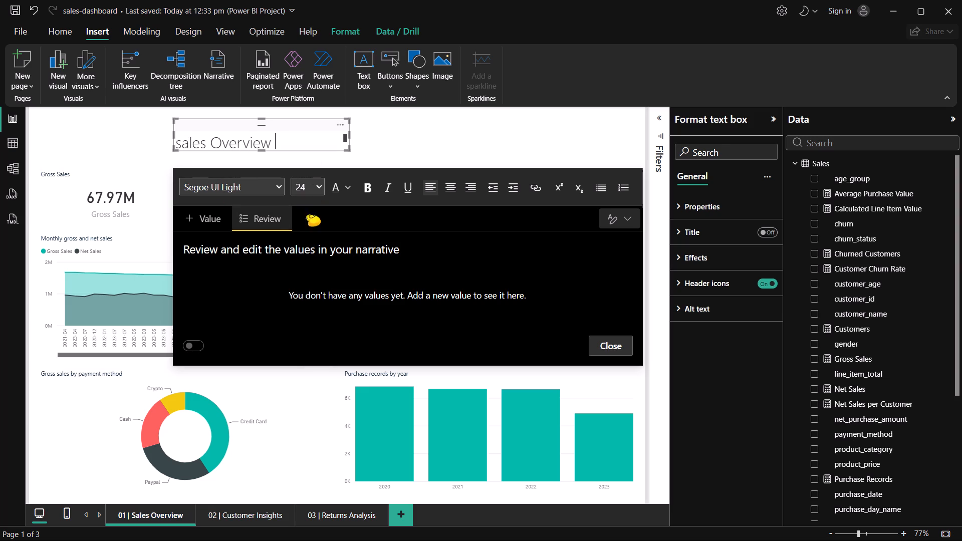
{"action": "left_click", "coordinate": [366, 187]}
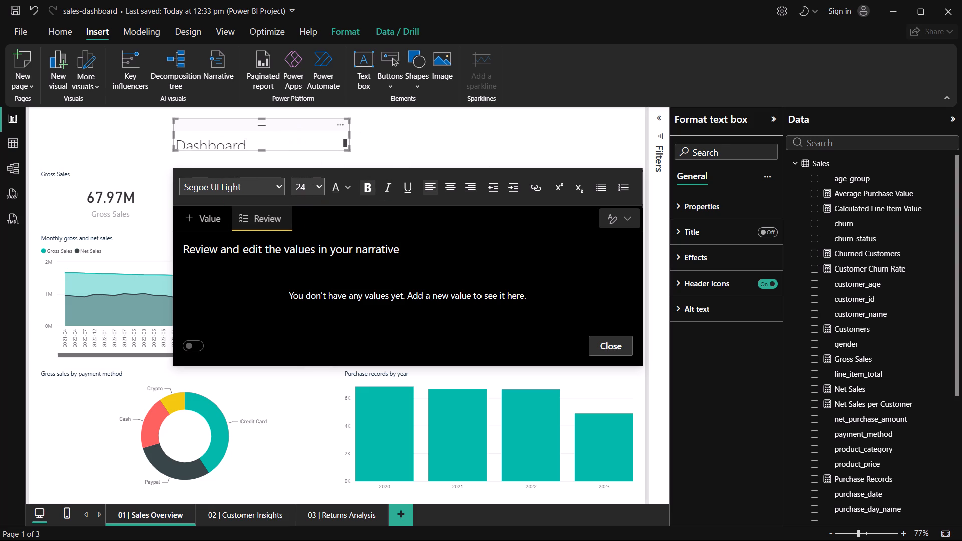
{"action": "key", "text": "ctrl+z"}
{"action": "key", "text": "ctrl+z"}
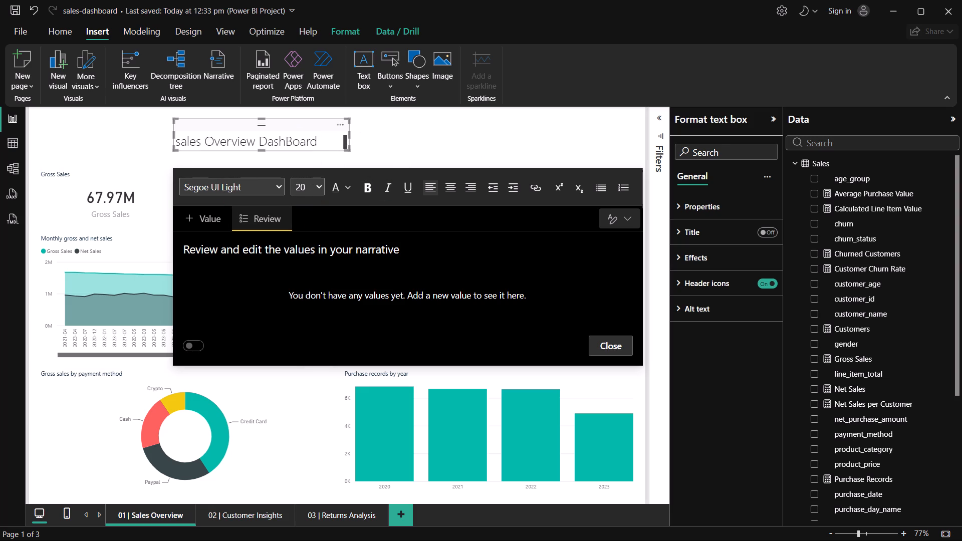
Make the whole title text "sales Overview DashBoard" bold.
{"action": "left_click_drag", "start_coordinate": [324, 139], "coordinate": [160, 142]}
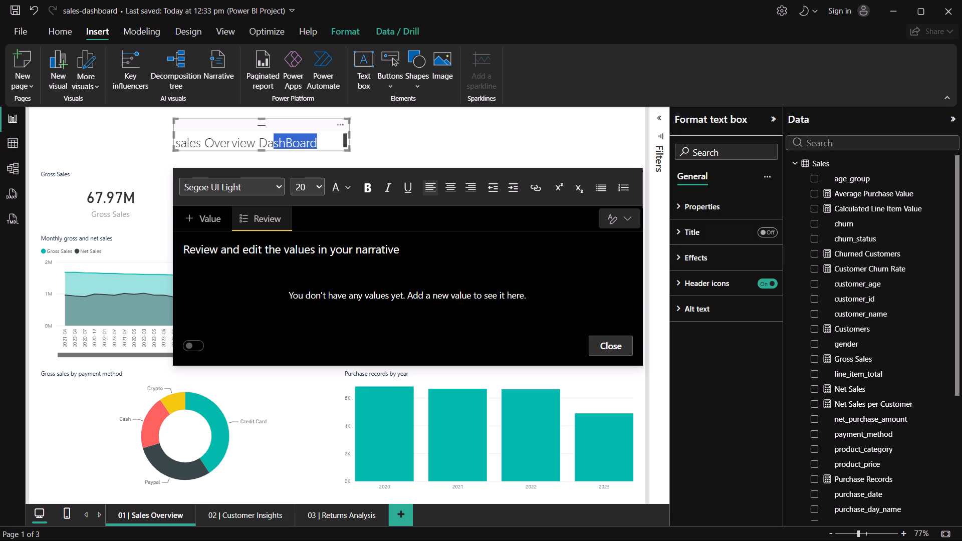
{"action": "left_click", "coordinate": [321, 142]}
{"action": "left_click_drag", "start_coordinate": [321, 142], "coordinate": [160, 136]}
{"action": "left_click_drag", "start_coordinate": [160, 136], "coordinate": [178, 139]}
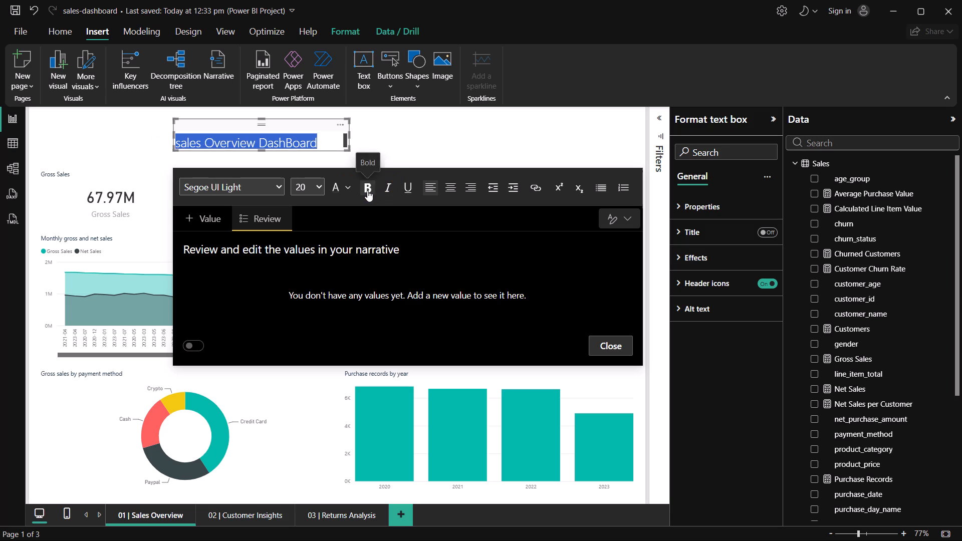
{"action": "left_click", "coordinate": [367, 190]}
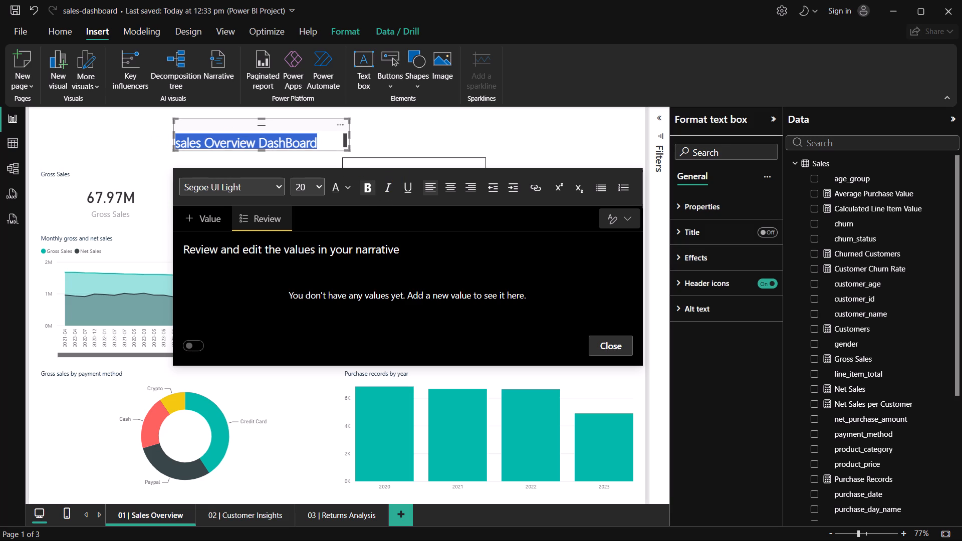
Replace the title's lowercase initial s with a capital S, also saving the project and dismissing the TMDL upgrade.
{"action": "left_click", "coordinate": [184, 141]}
{"action": "left_click", "coordinate": [181, 146]}
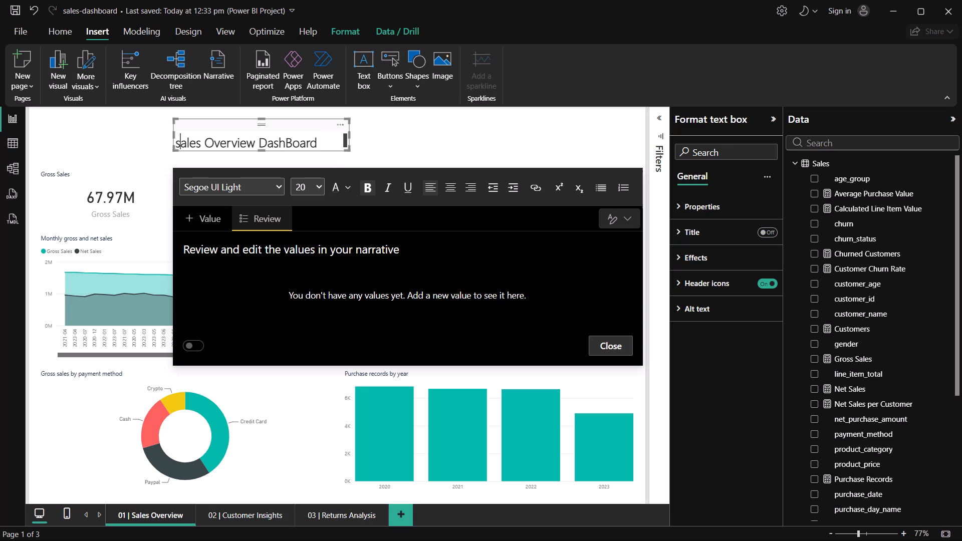
{"action": "key", "text": "BackSpace"}
{"action": "key", "text": "ctrl+s"}
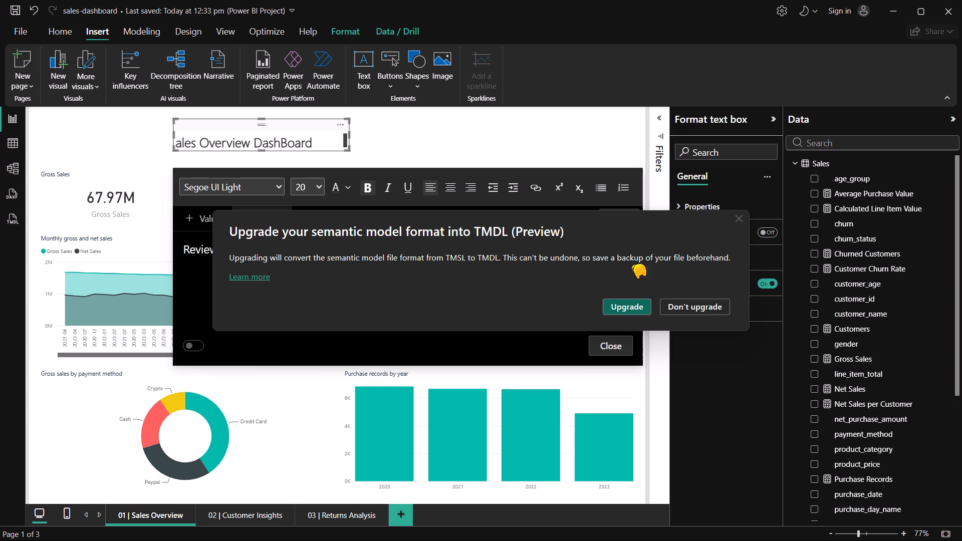
{"action": "left_click", "coordinate": [735, 219]}
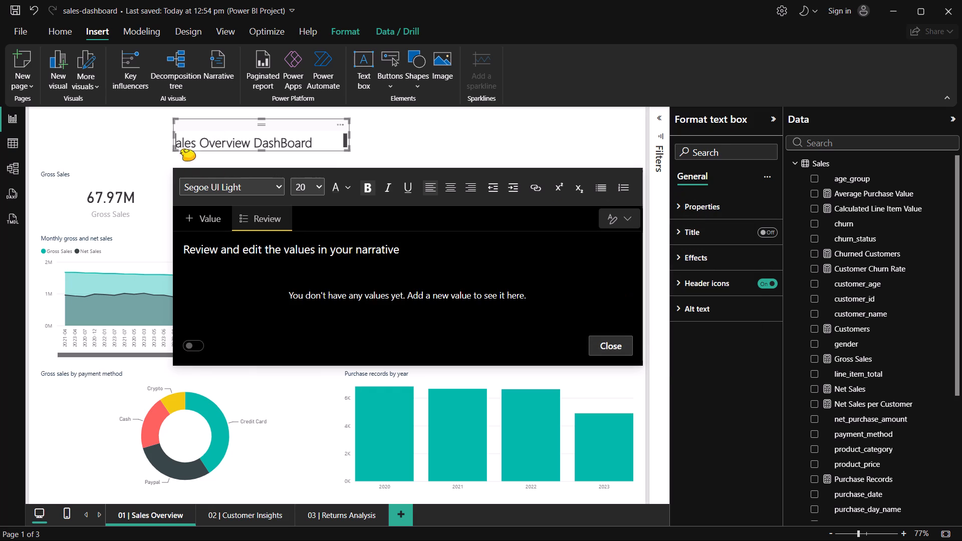
{"action": "key", "text": "shift+s"}
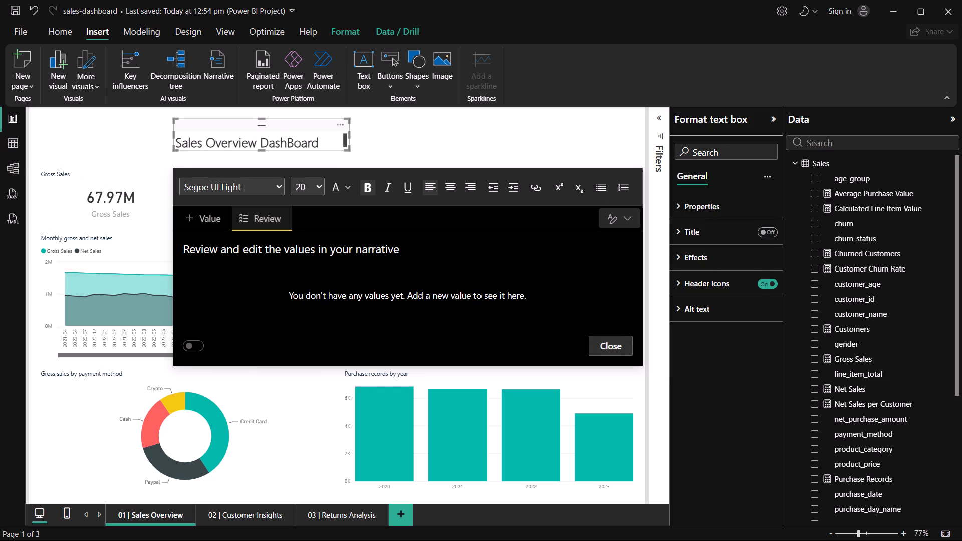
Set the whole title text to the DIN font at size 28.
{"action": "left_click", "coordinate": [328, 140]}
{"action": "left_click_drag", "start_coordinate": [328, 140], "coordinate": [177, 145]}
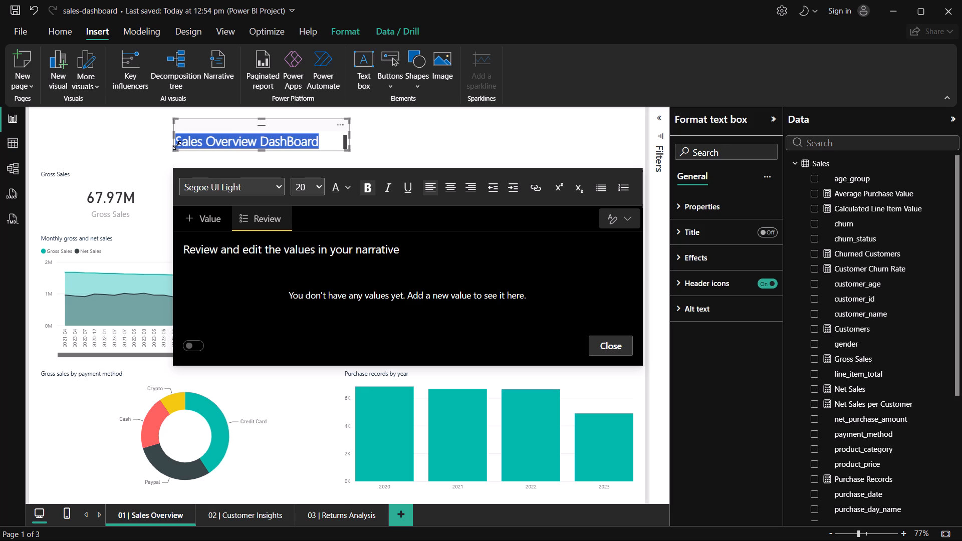
{"action": "left_click_drag", "start_coordinate": [177, 145], "coordinate": [174, 145]}
{"action": "left_click", "coordinate": [275, 178]}
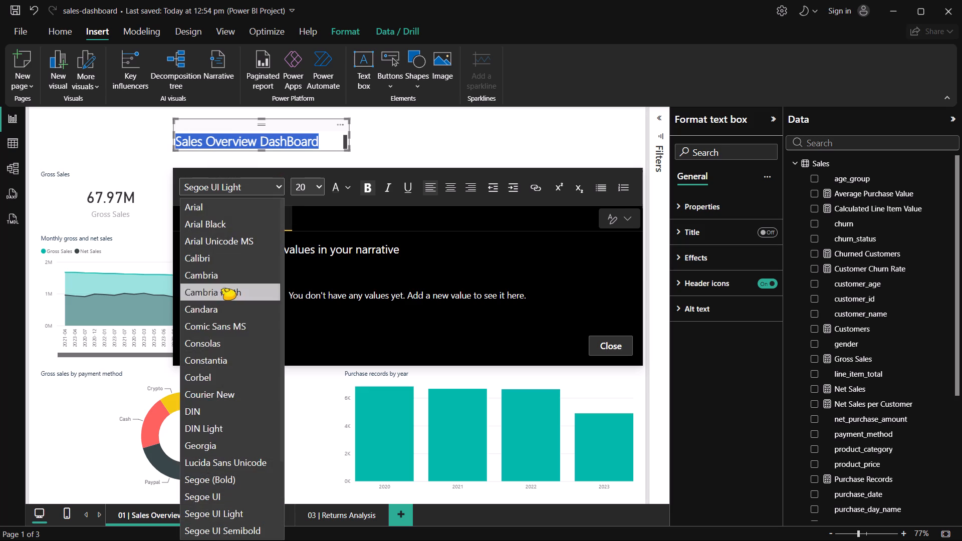
{"action": "left_click", "coordinate": [203, 413]}
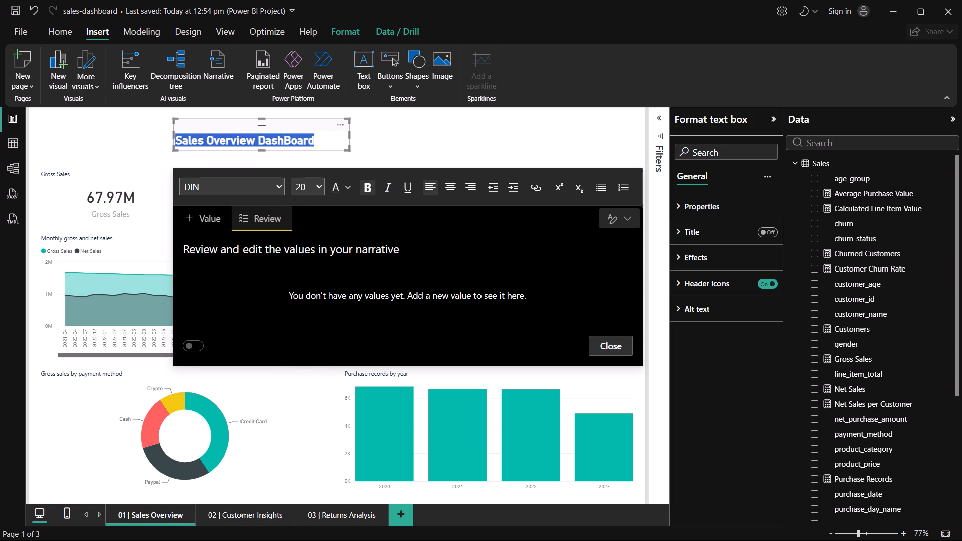
{"action": "left_click", "coordinate": [302, 184]}
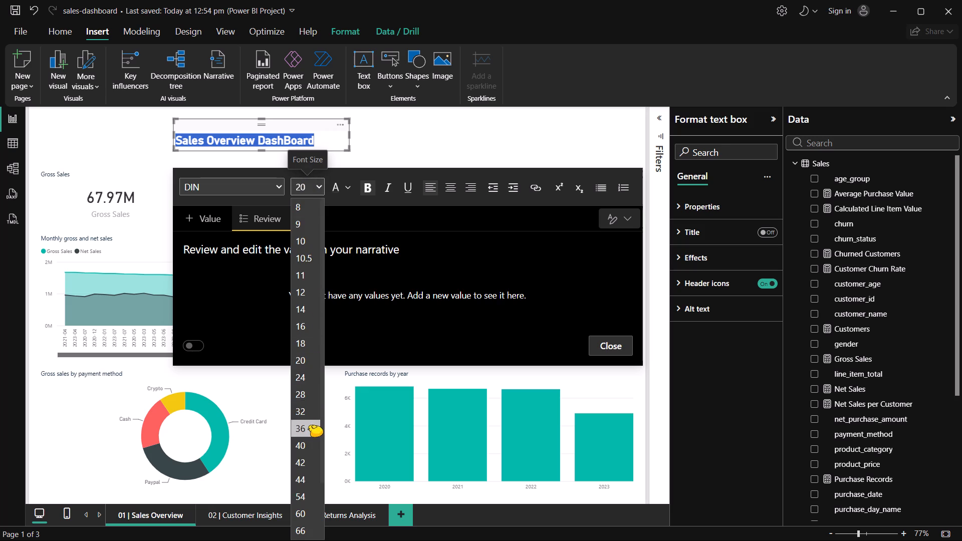
{"action": "left_click", "coordinate": [305, 395]}
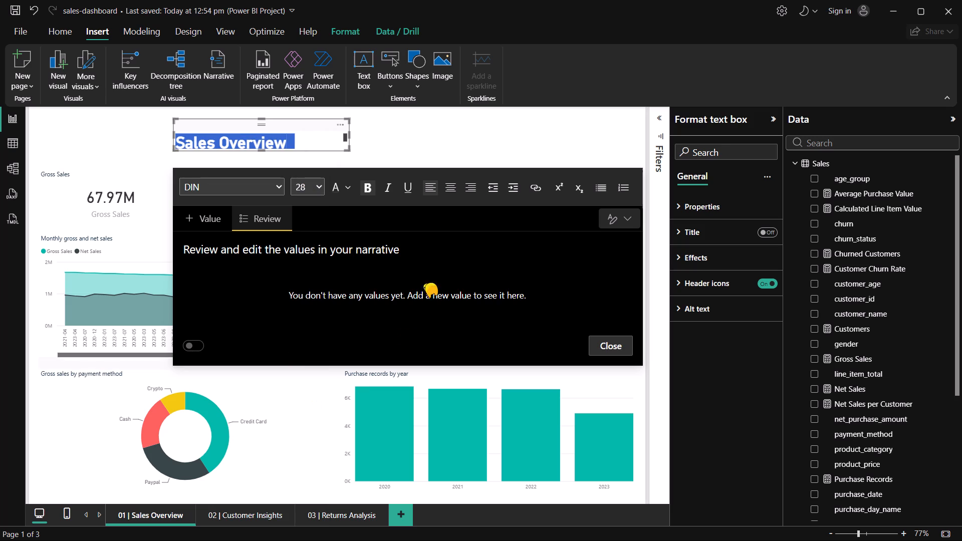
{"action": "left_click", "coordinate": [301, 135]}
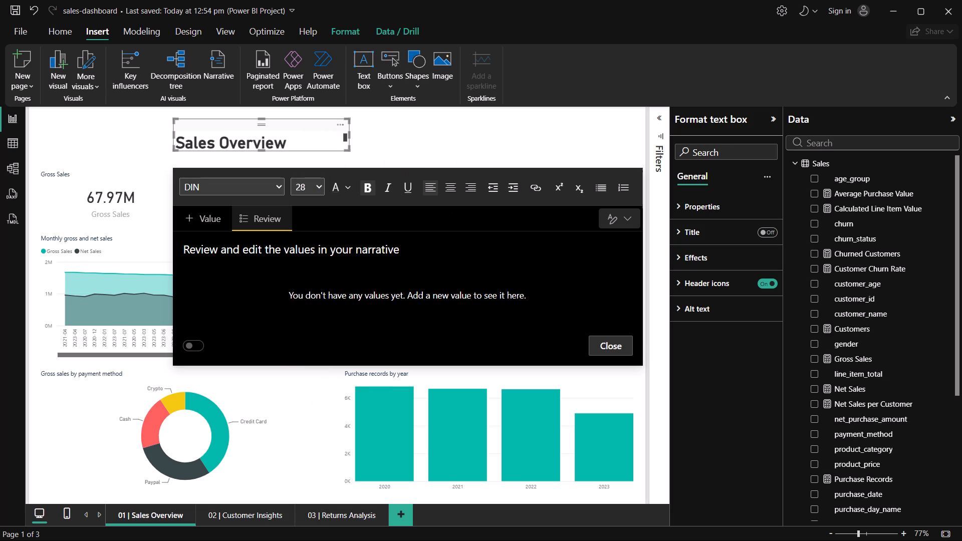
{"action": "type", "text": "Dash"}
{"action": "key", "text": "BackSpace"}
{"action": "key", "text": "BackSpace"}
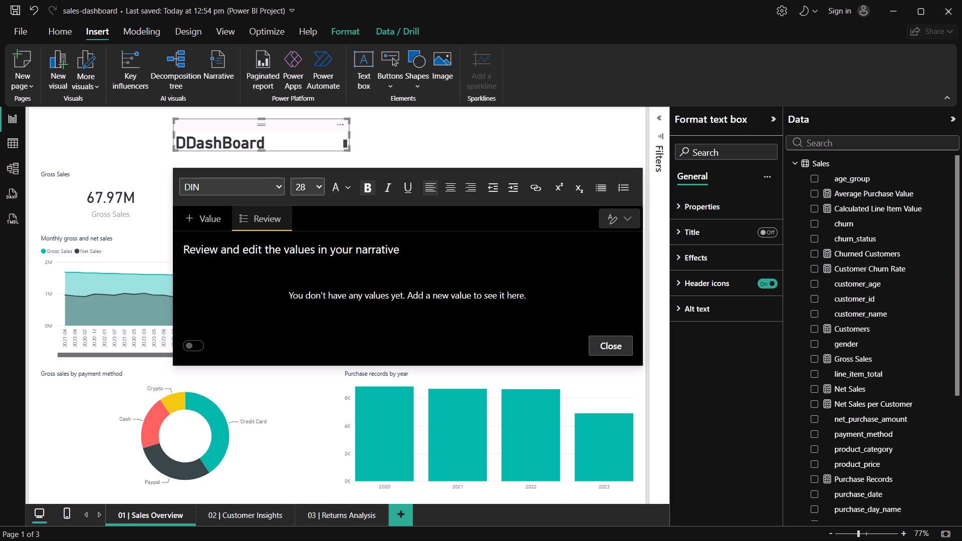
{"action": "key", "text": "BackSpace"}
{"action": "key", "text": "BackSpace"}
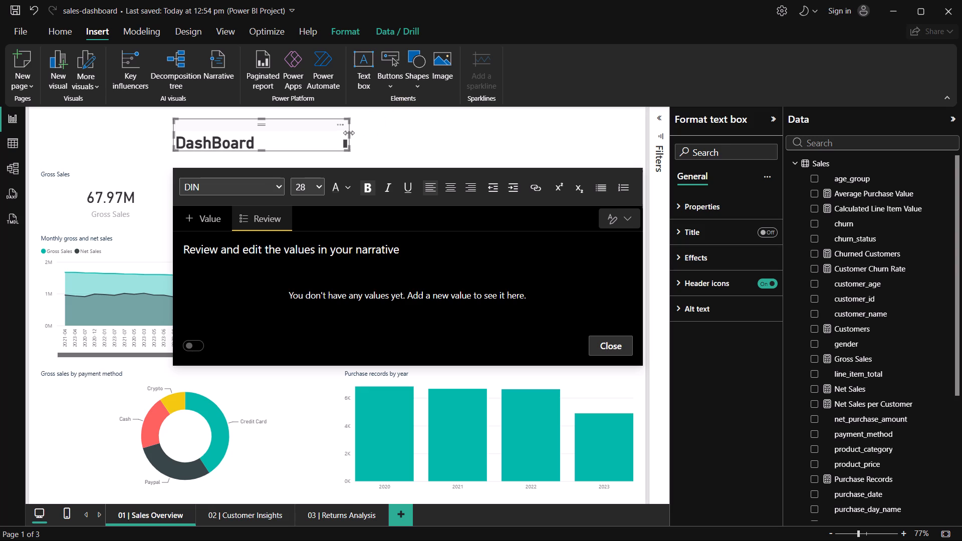
Widen the title text box from its right edge to more than double its width, so the title fits on one line.
{"action": "left_click", "coordinate": [349, 133]}
{"action": "left_click_drag", "start_coordinate": [349, 133], "coordinate": [541, 136]}
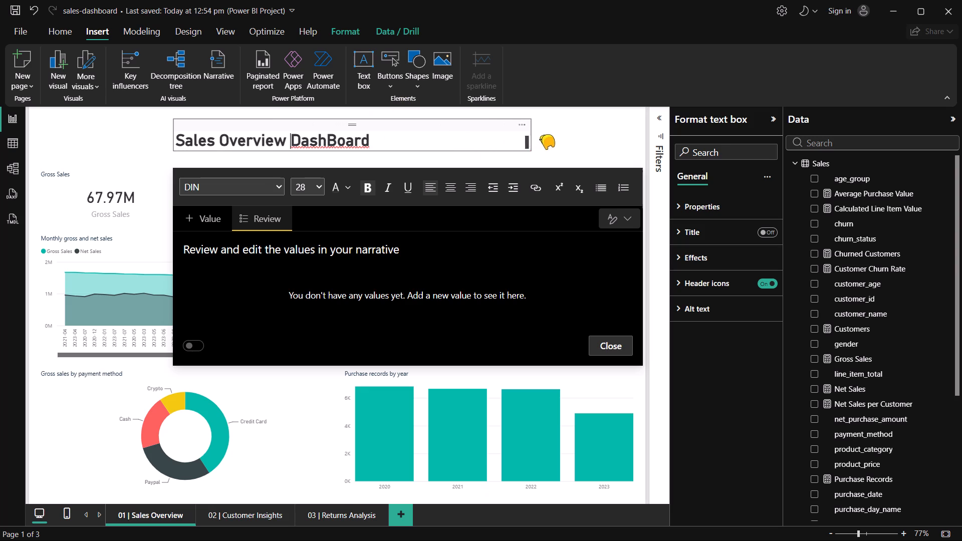
{"action": "left_click_drag", "start_coordinate": [541, 136], "coordinate": [602, 128]}
{"action": "left_click", "coordinate": [388, 143]}
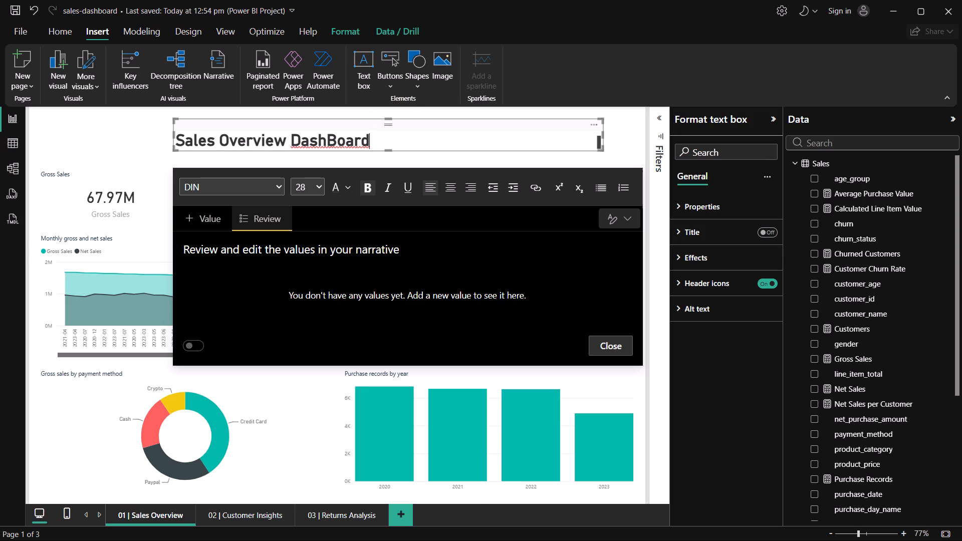
{"action": "left_click", "coordinate": [138, 147]}
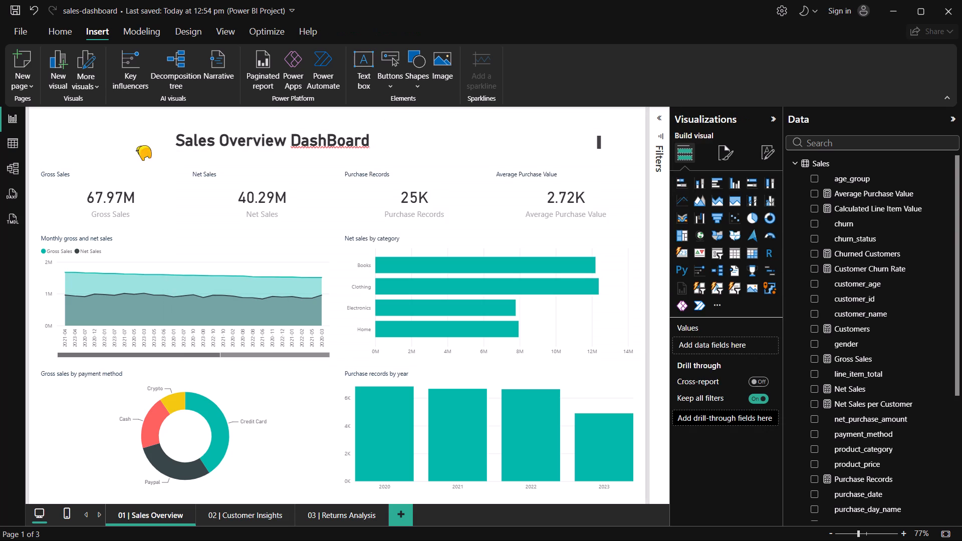
Replace the capital B in the title's last word with a lowercase b, making it "Dashboard".
{"action": "left_click", "coordinate": [324, 140]}
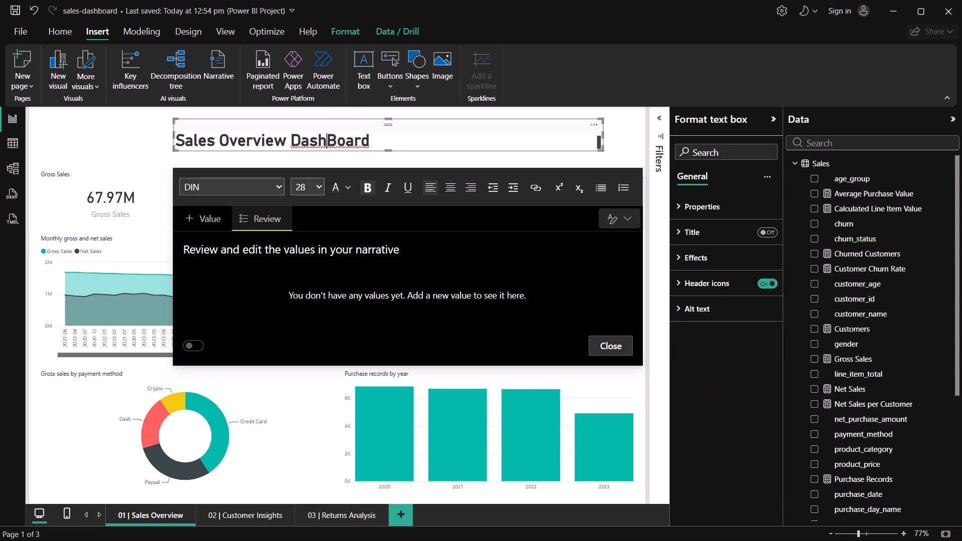
{"action": "left_click", "coordinate": [413, 137]}
{"action": "left_click", "coordinate": [334, 140]}
{"action": "key", "text": "BackSpace"}
{"action": "key", "text": "b"}
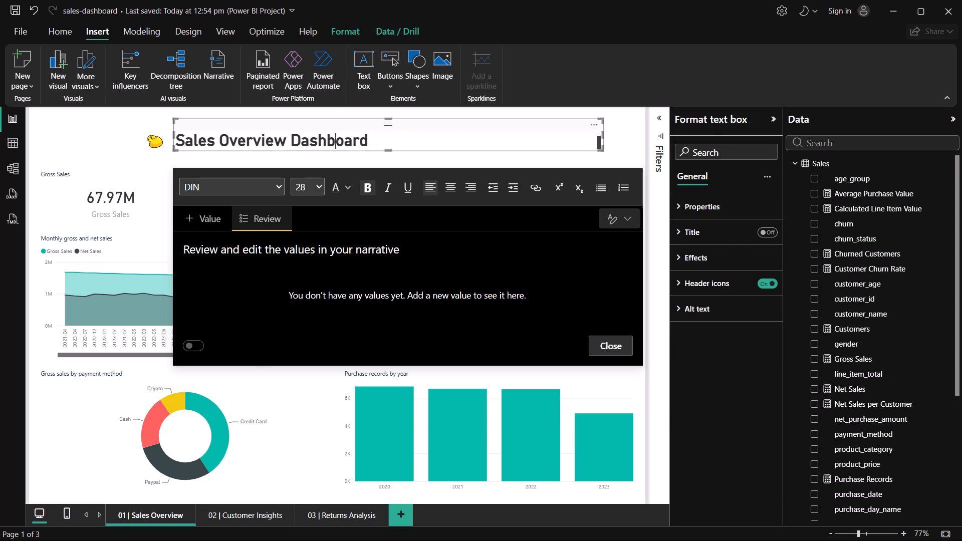
{"action": "left_click", "coordinate": [147, 135]}
Narrow the title text box from its right edge to just past the title, and extend its top edge slightly upward.
{"action": "left_click", "coordinate": [395, 126]}
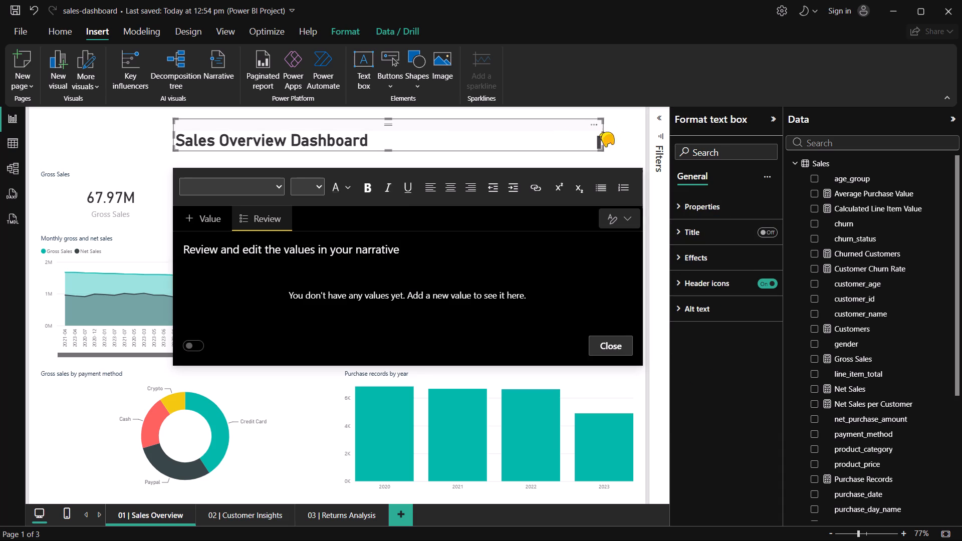
{"action": "left_click_drag", "start_coordinate": [602, 133], "coordinate": [398, 154]}
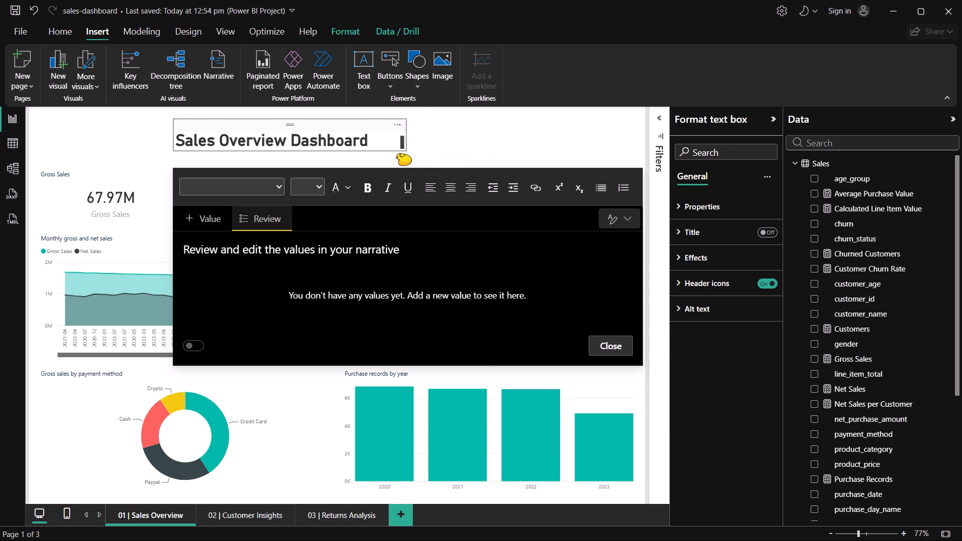
{"action": "left_click_drag", "start_coordinate": [398, 154], "coordinate": [387, 154]}
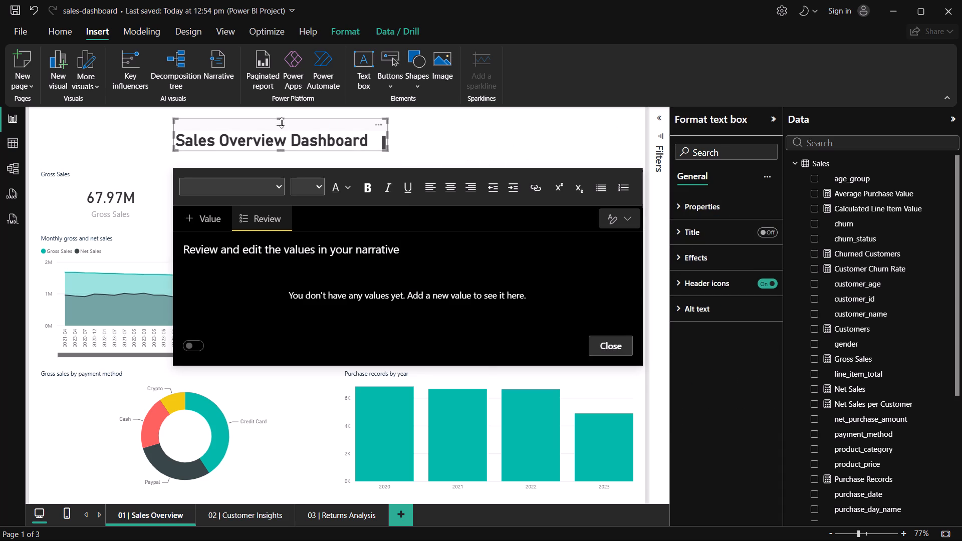
{"action": "left_click_drag", "start_coordinate": [282, 123], "coordinate": [336, 120]}
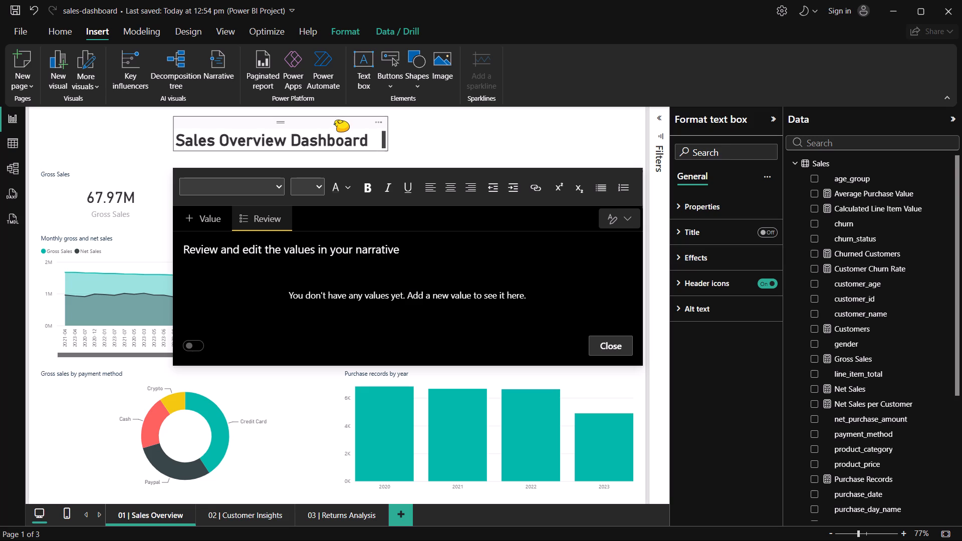
{"action": "left_click_drag", "start_coordinate": [336, 120], "coordinate": [335, 116]}
{"action": "double_click", "coordinate": [281, 117]}
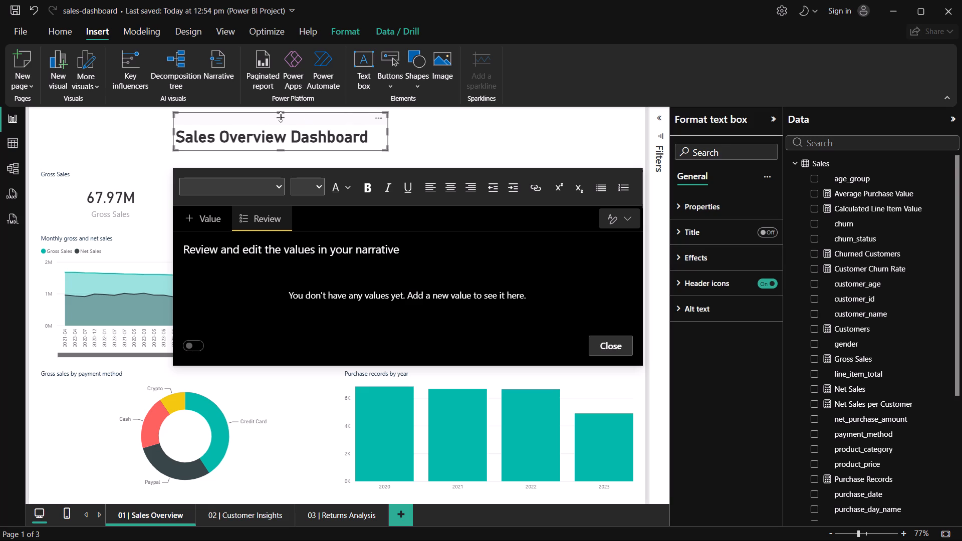
{"action": "left_click", "coordinate": [281, 117]}
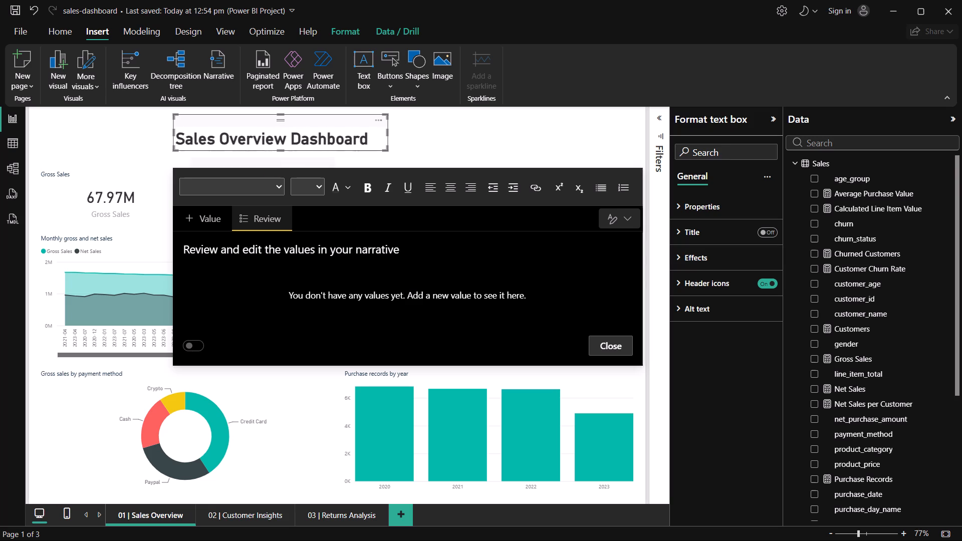
Move the title text box to the horizontal centre of the page, above the KPI cards.
{"action": "left_click_drag", "start_coordinate": [265, 122], "coordinate": [337, 123]}
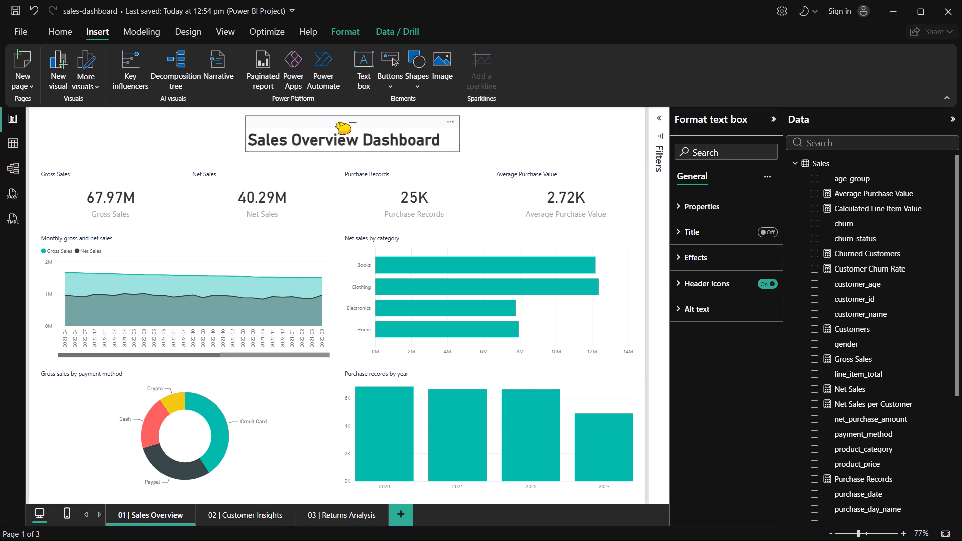
{"action": "left_click_drag", "start_coordinate": [337, 123], "coordinate": [345, 121]}
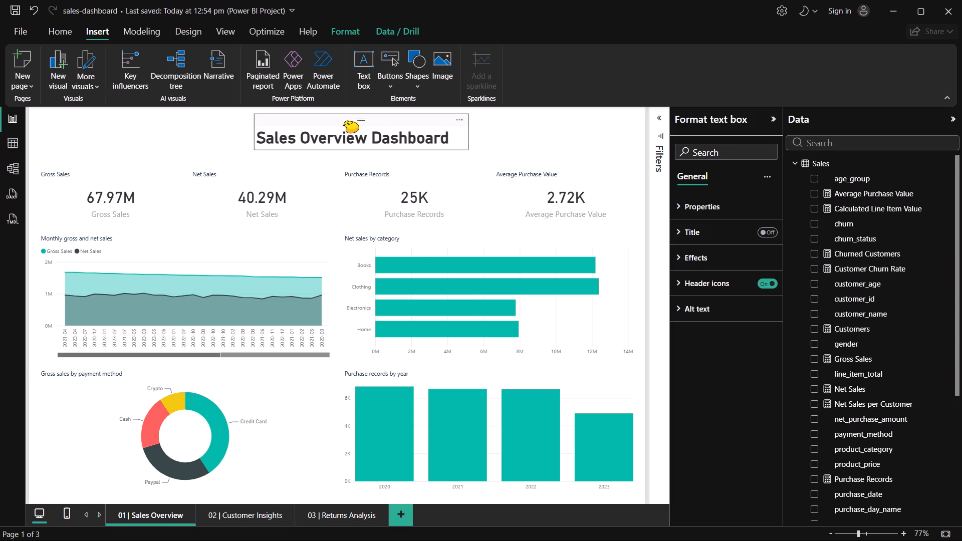
{"action": "left_click", "coordinate": [532, 132]}
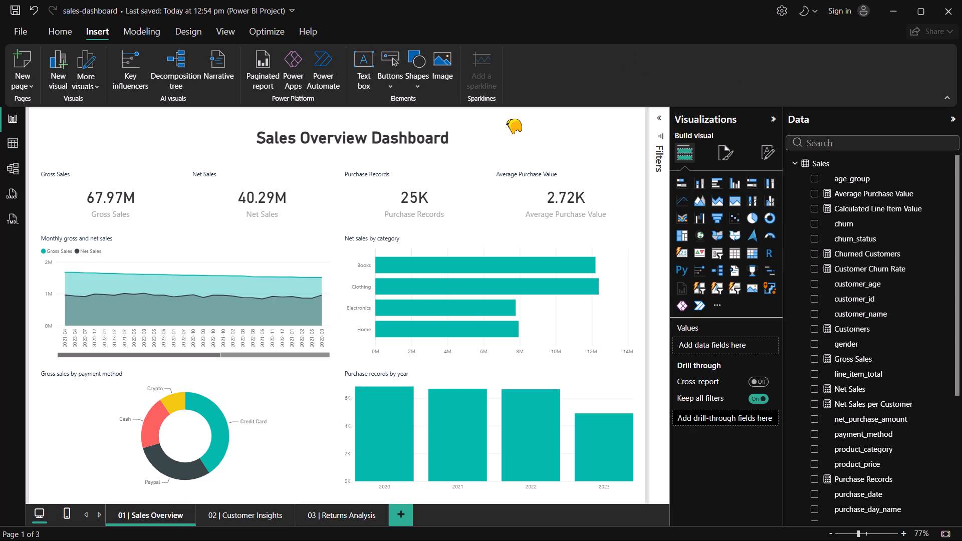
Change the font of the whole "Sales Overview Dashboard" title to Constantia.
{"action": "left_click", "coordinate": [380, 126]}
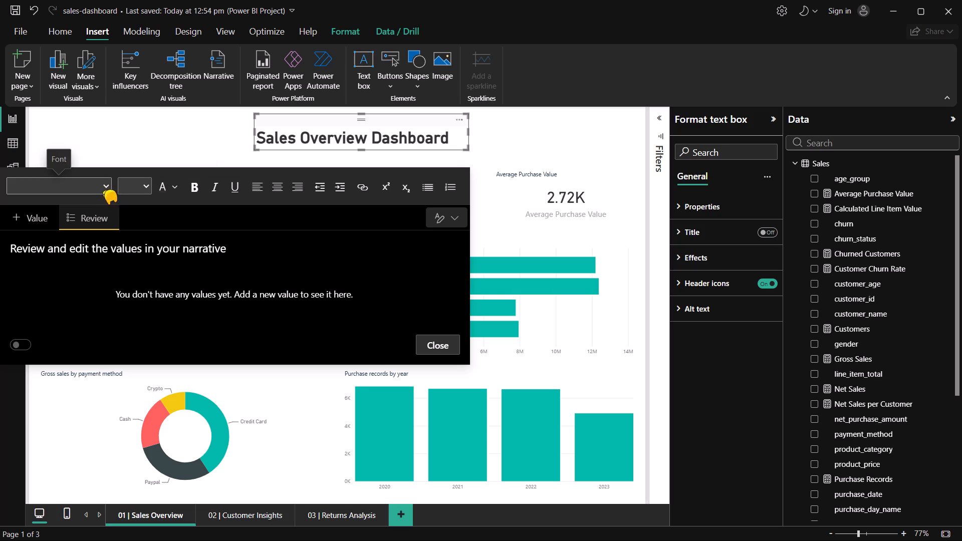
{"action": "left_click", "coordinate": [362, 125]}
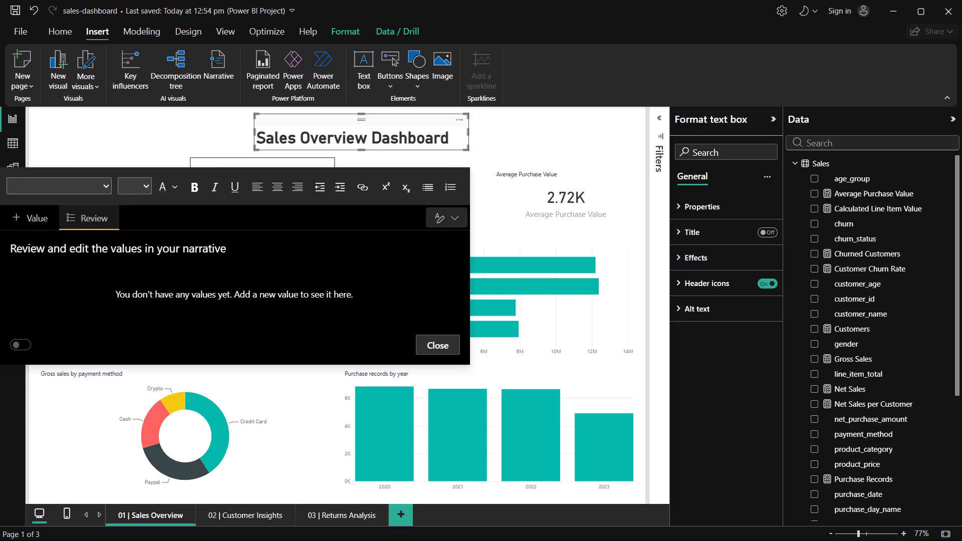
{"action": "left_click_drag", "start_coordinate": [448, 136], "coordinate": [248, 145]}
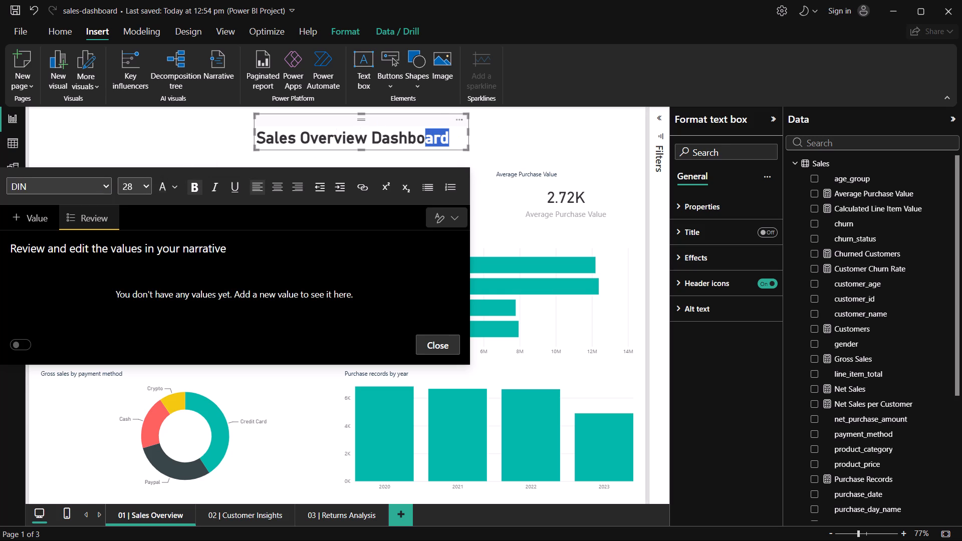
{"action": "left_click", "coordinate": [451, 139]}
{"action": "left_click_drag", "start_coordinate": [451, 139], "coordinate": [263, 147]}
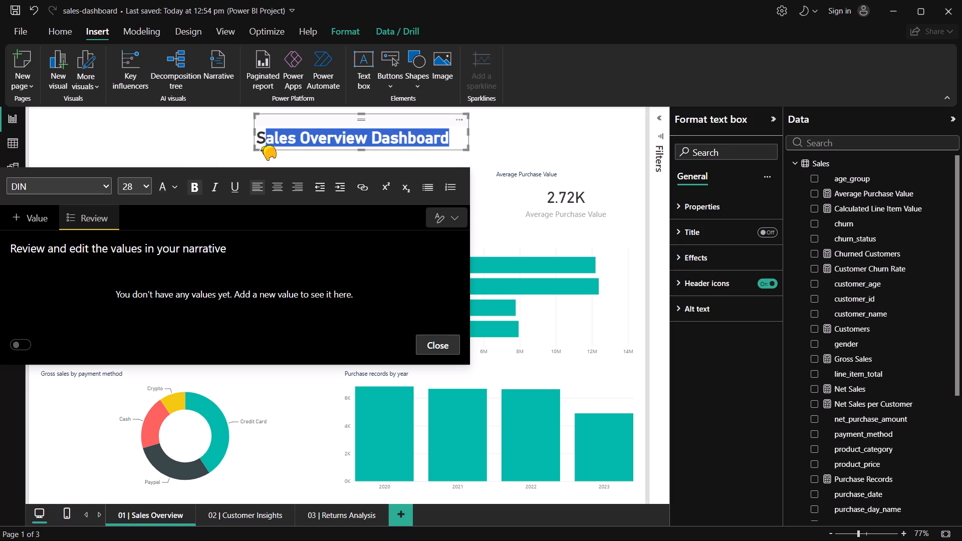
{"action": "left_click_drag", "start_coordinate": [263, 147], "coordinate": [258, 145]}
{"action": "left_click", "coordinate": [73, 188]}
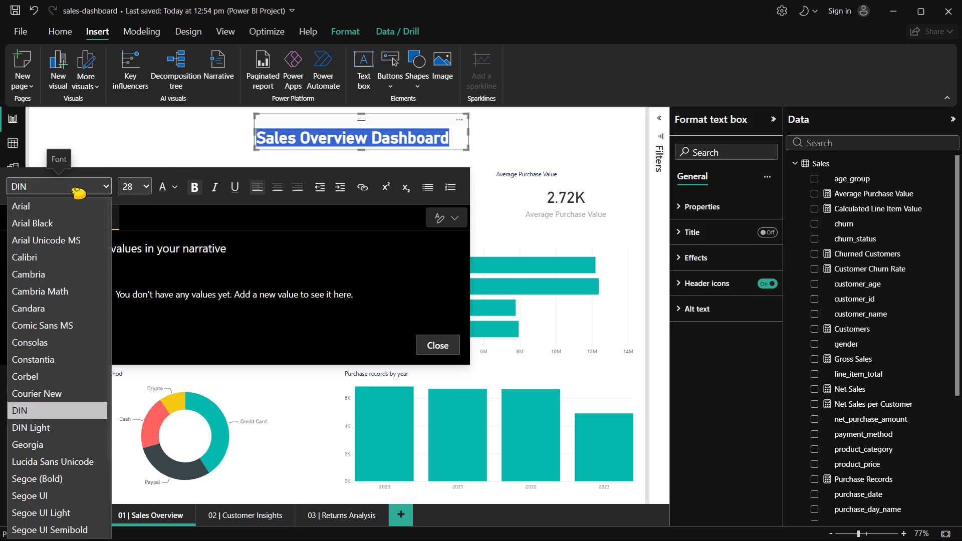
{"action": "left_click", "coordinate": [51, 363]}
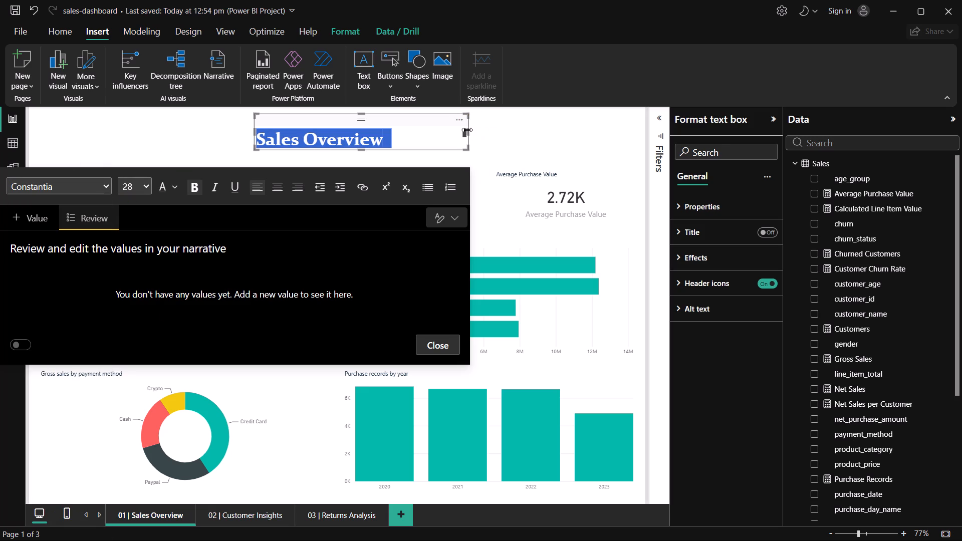
Widen the title text box from its right edge until the title fits on one line, and extend its bottom edge slightly downward.
{"action": "left_click_drag", "start_coordinate": [467, 130], "coordinate": [529, 127]}
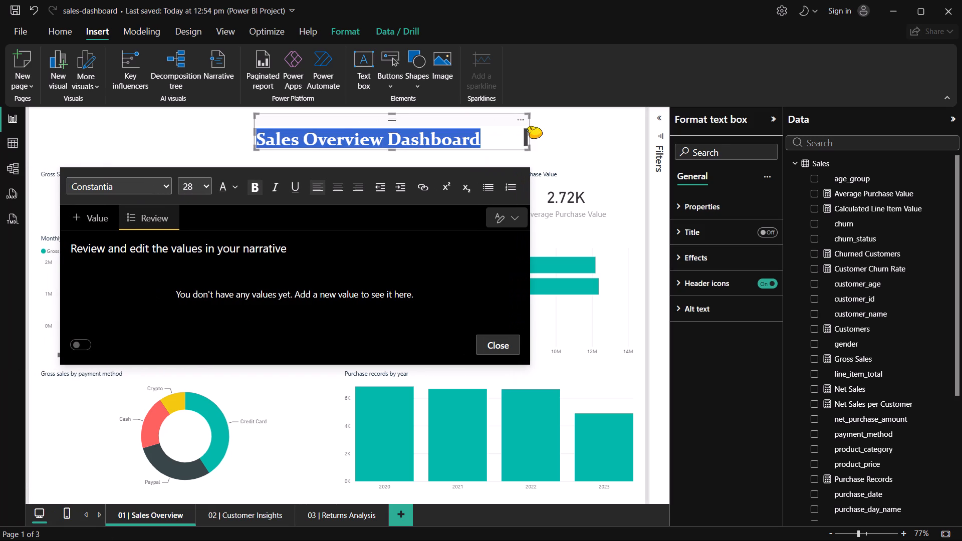
{"action": "left_click", "coordinate": [579, 133]}
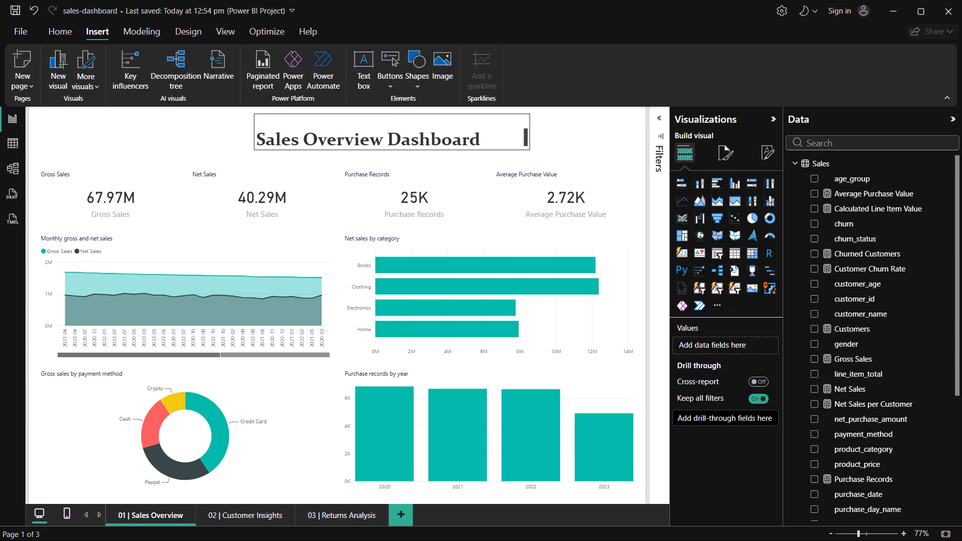
{"action": "left_click", "coordinate": [511, 142]}
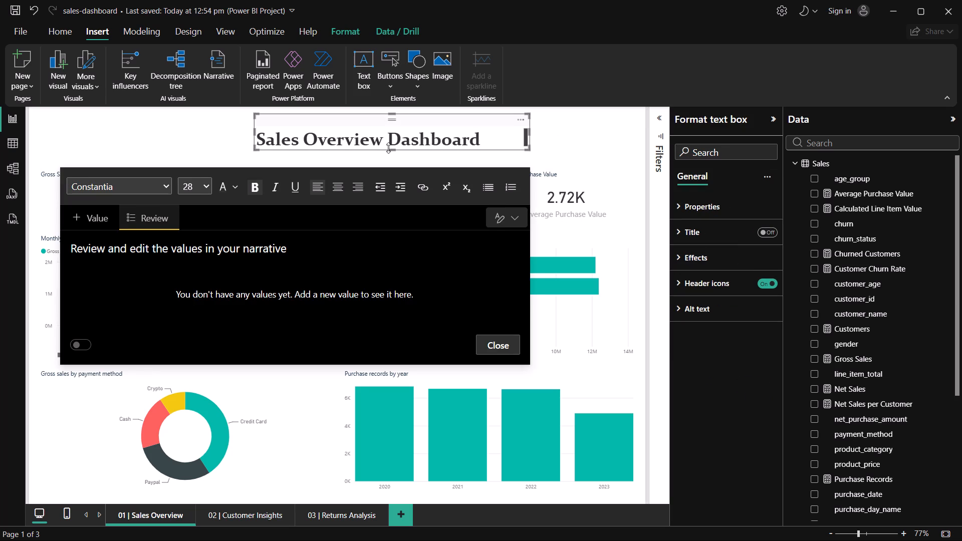
{"action": "left_click_drag", "start_coordinate": [388, 148], "coordinate": [389, 158]}
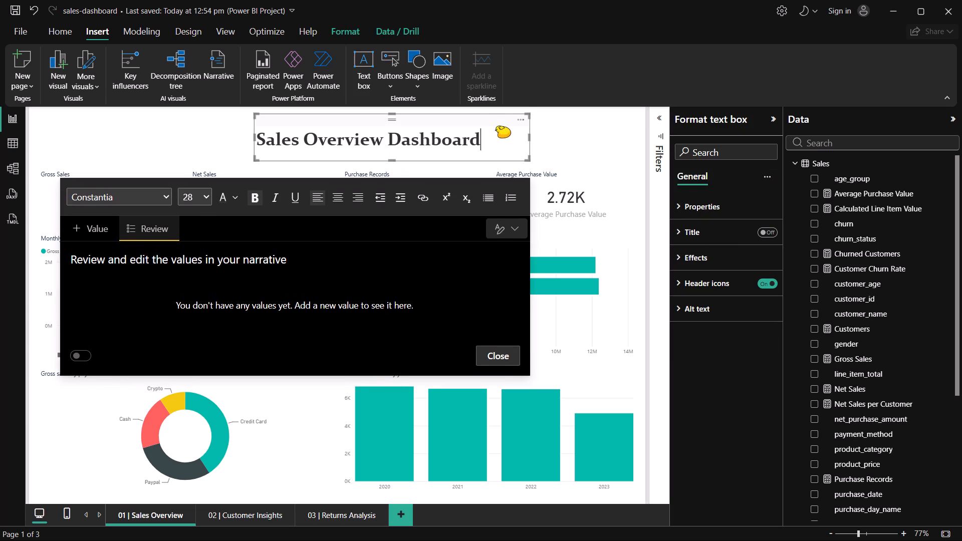
{"action": "left_click", "coordinate": [551, 142]}
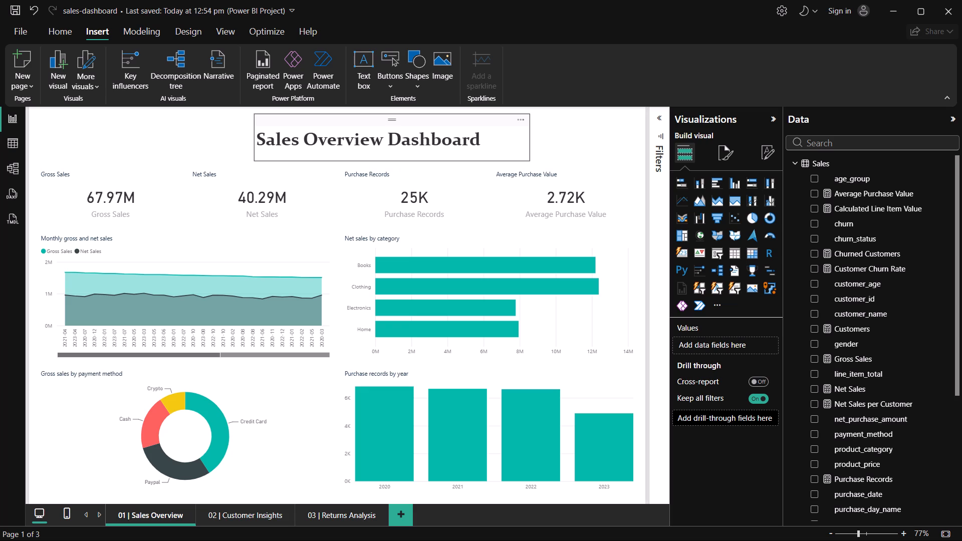
Try Arial Unicode MS on the whole title, and settle on Calibri with bold removed.
{"action": "left_click_drag", "start_coordinate": [490, 137], "coordinate": [255, 145]}
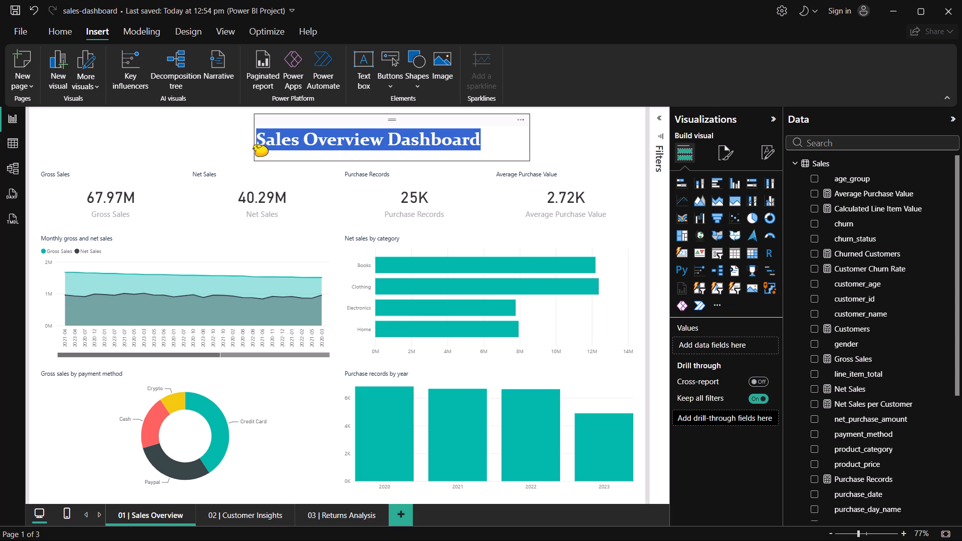
{"action": "left_click_drag", "start_coordinate": [255, 145], "coordinate": [254, 145]}
{"action": "left_click", "coordinate": [135, 199]}
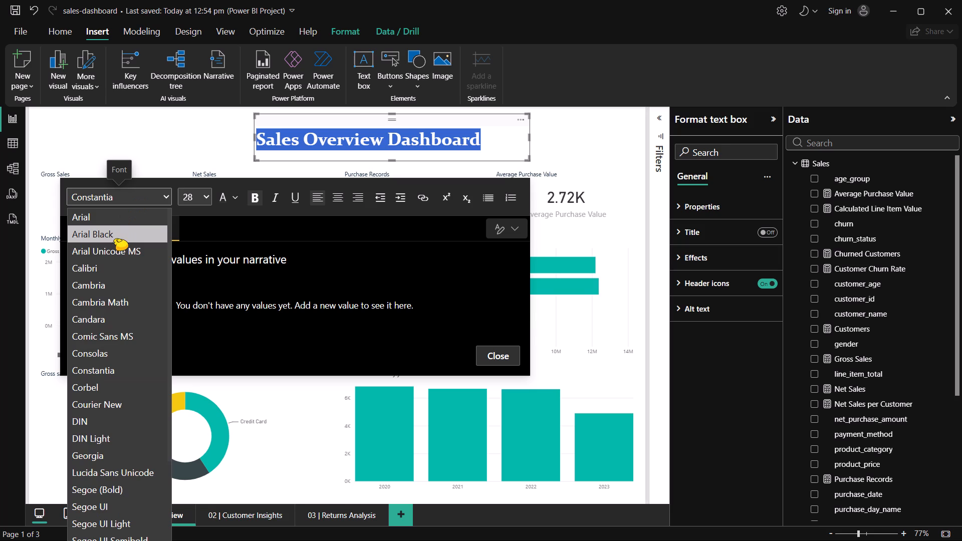
{"action": "left_click", "coordinate": [110, 256]}
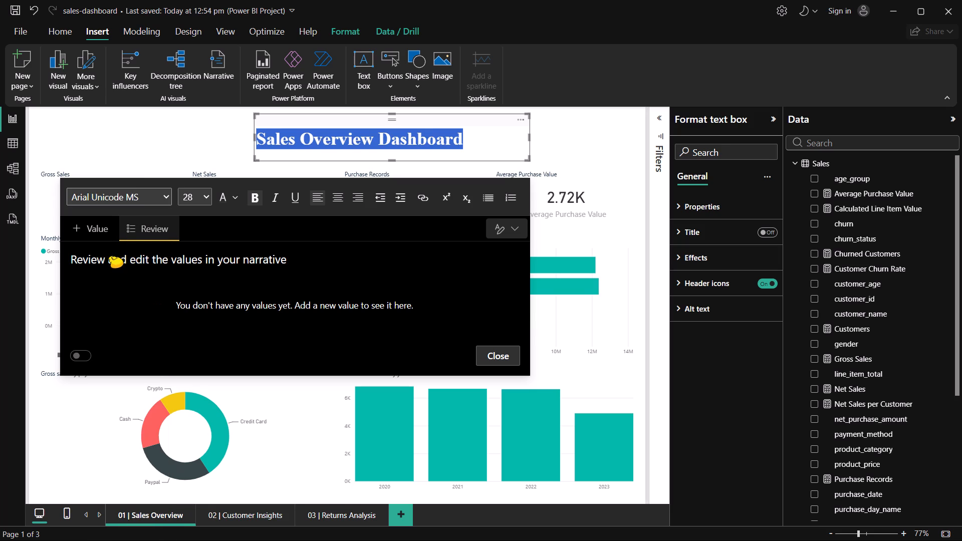
{"action": "left_click", "coordinate": [123, 199]}
{"action": "left_click", "coordinate": [108, 267]}
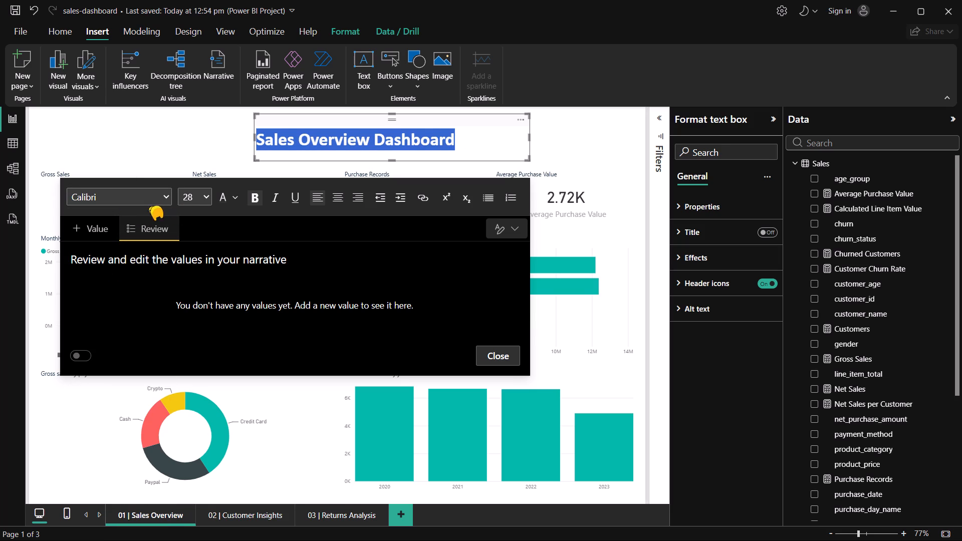
{"action": "left_click", "coordinate": [259, 194]}
{"action": "left_click", "coordinate": [574, 131]}
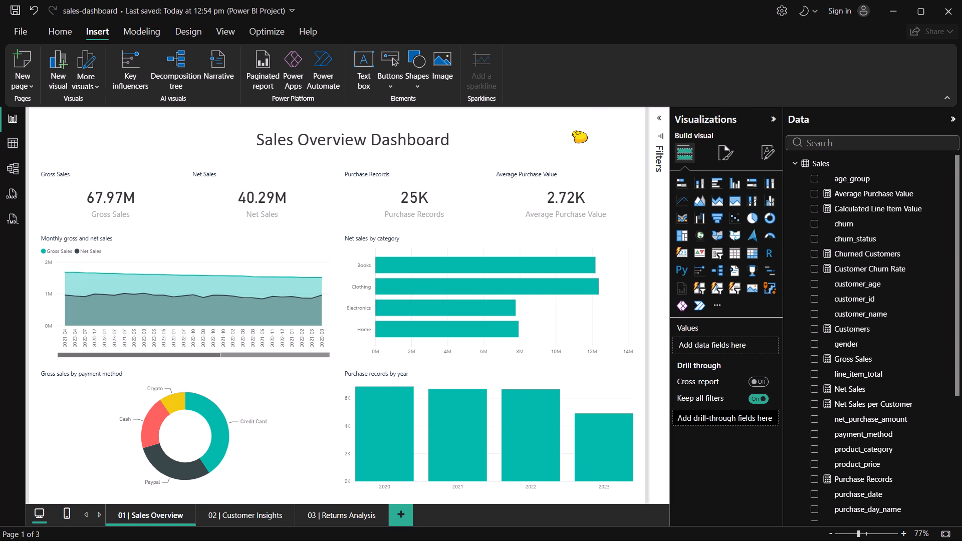
Shrink the title text box from its lower-right corner so it ends just past the title and is slightly shorter.
{"action": "left_click", "coordinate": [426, 140]}
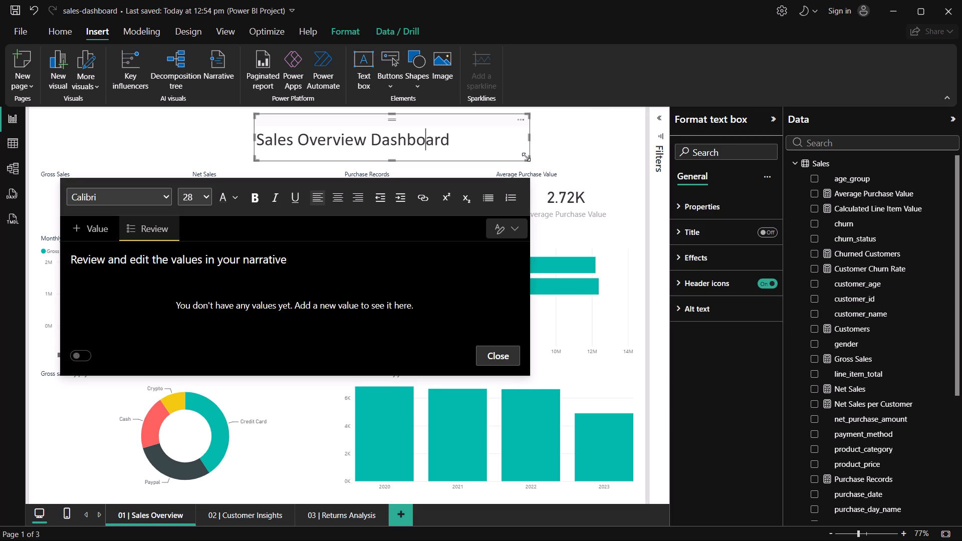
{"action": "left_click_drag", "start_coordinate": [529, 159], "coordinate": [485, 157]}
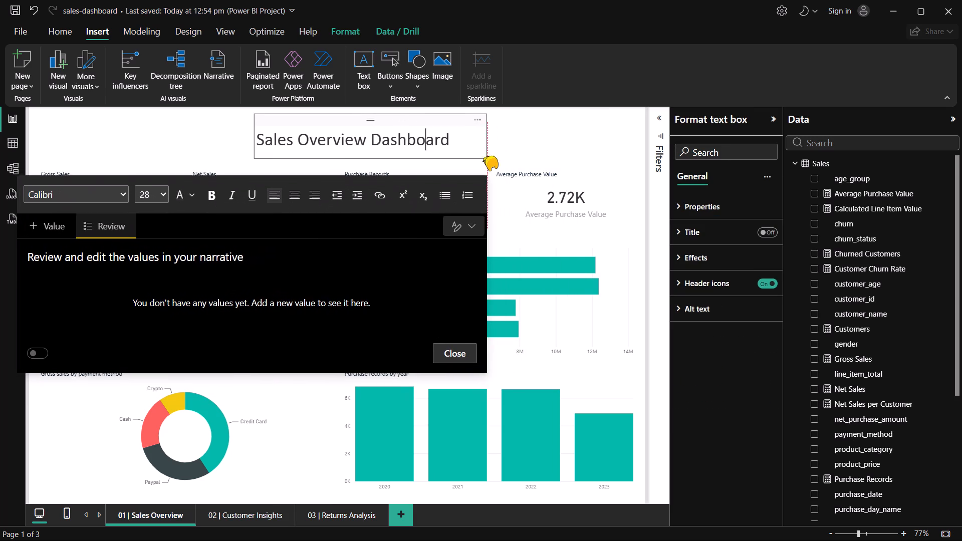
{"action": "left_click_drag", "start_coordinate": [485, 157], "coordinate": [485, 154]}
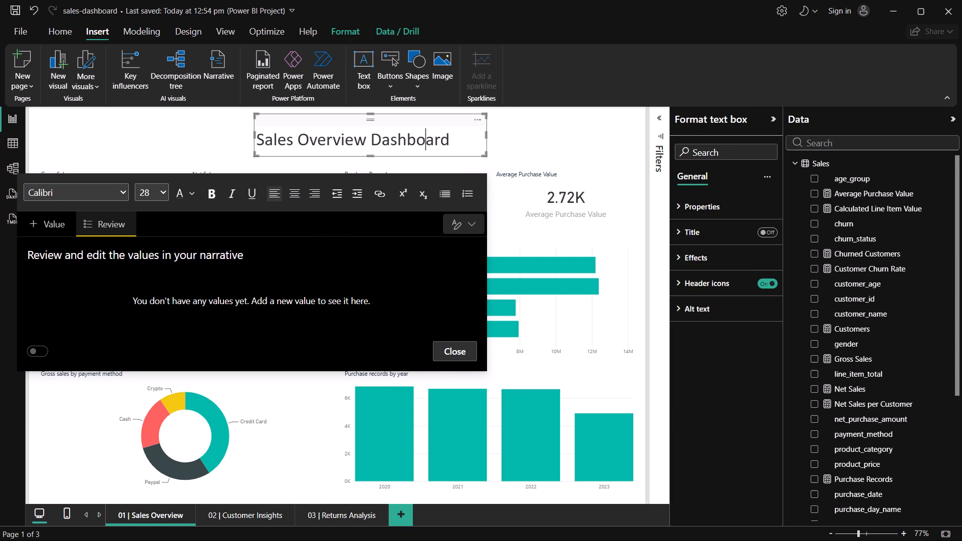
Set the font size of the whole Sales Overview title to 32.
{"action": "left_click", "coordinate": [451, 139]}
{"action": "left_click_drag", "start_coordinate": [451, 139], "coordinate": [256, 142]}
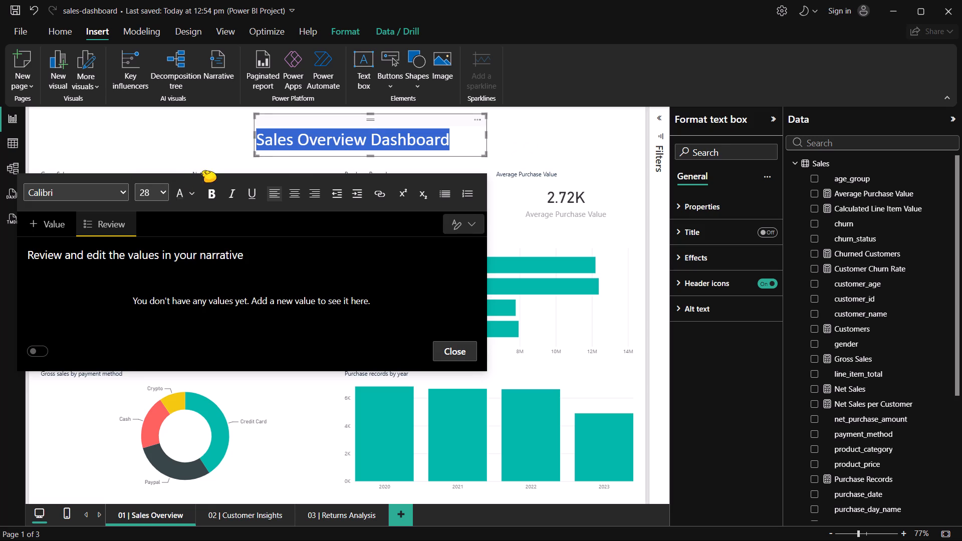
{"action": "left_click", "coordinate": [152, 192]}
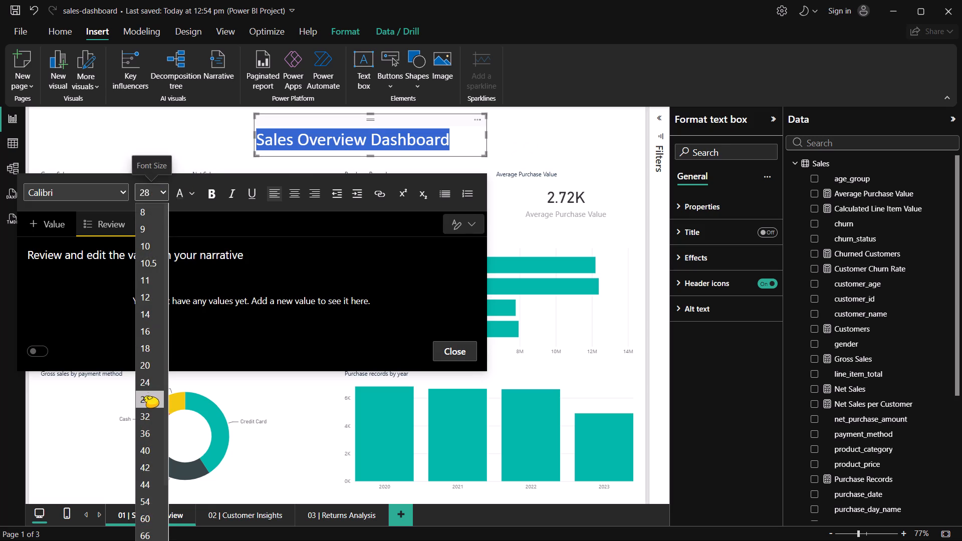
{"action": "left_click", "coordinate": [142, 418]}
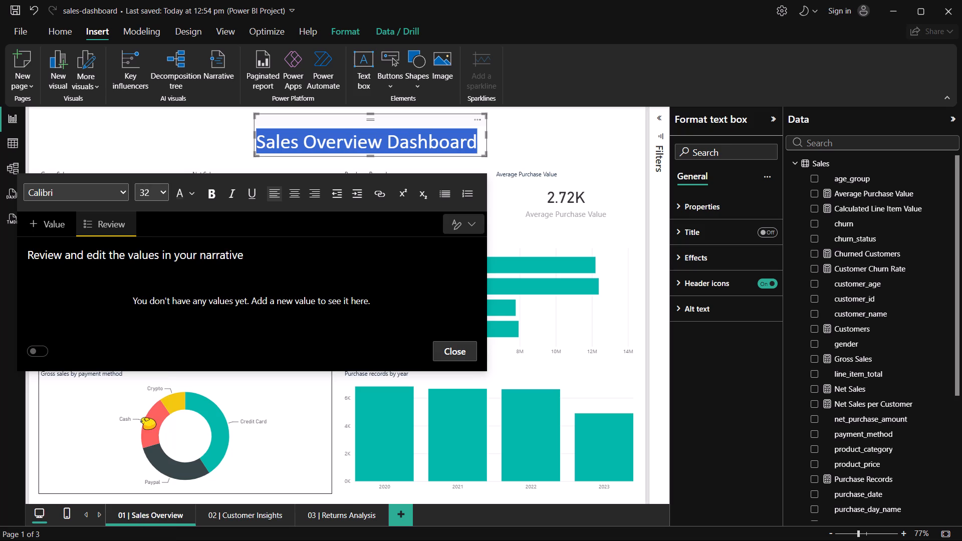
{"action": "left_click", "coordinate": [559, 148]}
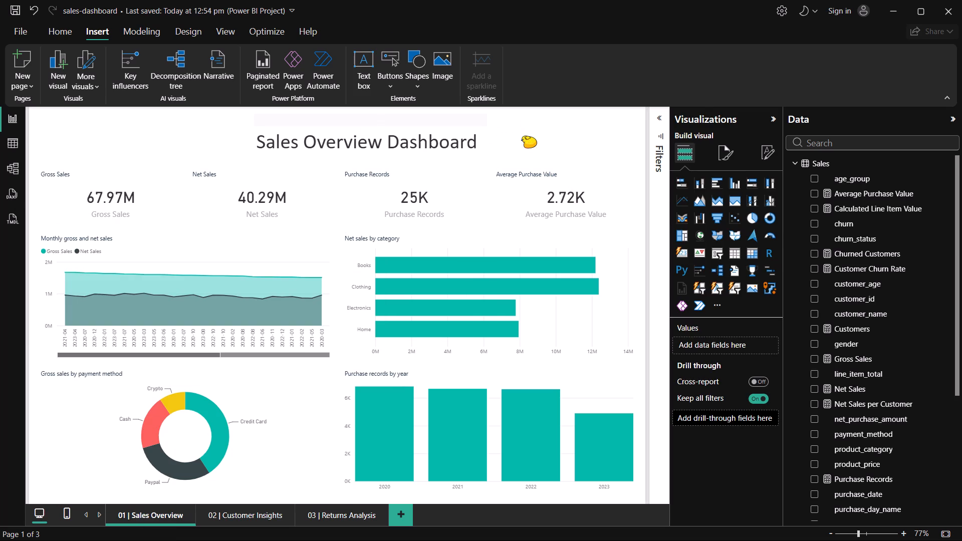
{"action": "left_click", "coordinate": [480, 143]}
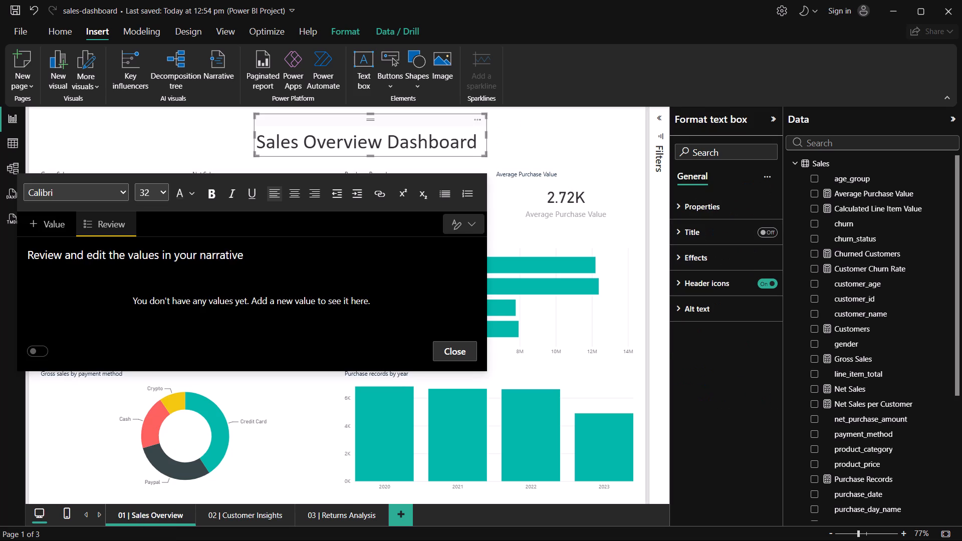
{"action": "left_click", "coordinate": [543, 135]}
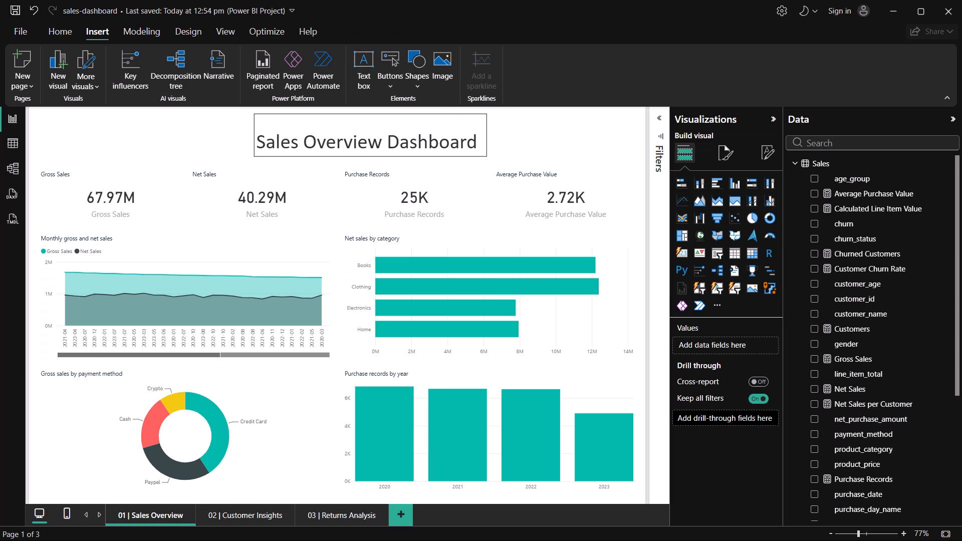
Insert a text box on the Customer Insights page, placed above the KPI cards as a wide, short title strip.
{"action": "left_click", "coordinate": [220, 515]}
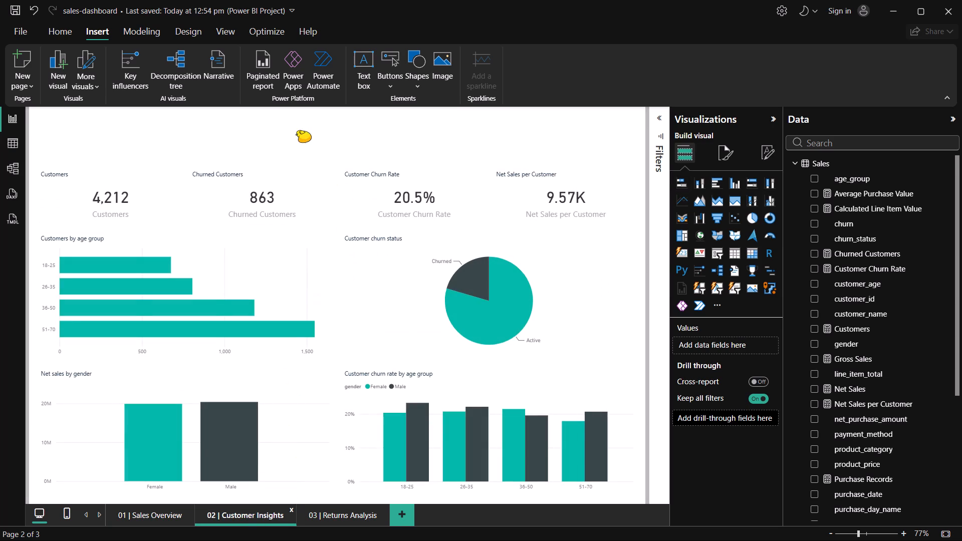
{"action": "left_click", "coordinate": [361, 71]}
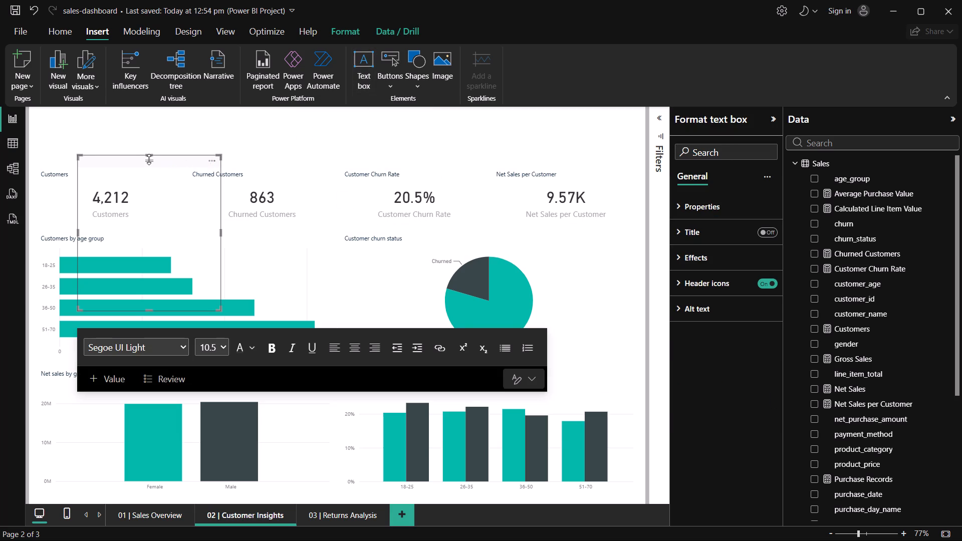
{"action": "left_click_drag", "start_coordinate": [149, 163], "coordinate": [224, 120]}
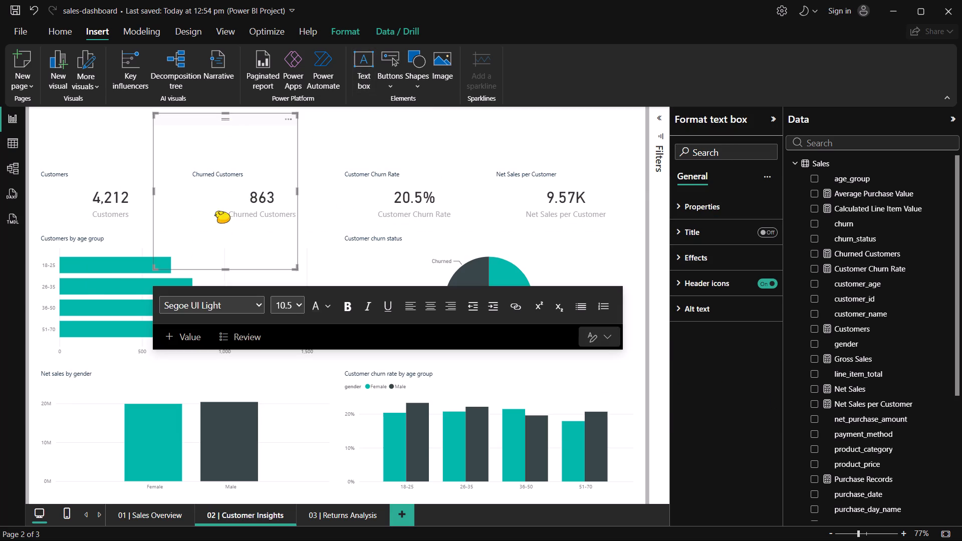
{"action": "left_click_drag", "start_coordinate": [227, 266], "coordinate": [229, 150]}
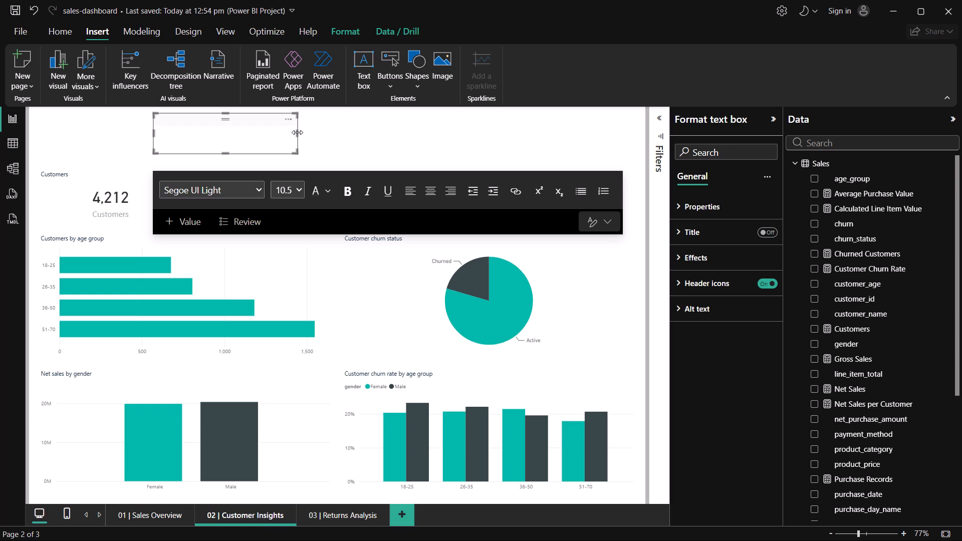
{"action": "left_click_drag", "start_coordinate": [297, 132], "coordinate": [538, 119]}
Set the empty Customer Insights text box to font size 32 and the Arial Unicode MS font.
{"action": "left_click", "coordinate": [280, 149]}
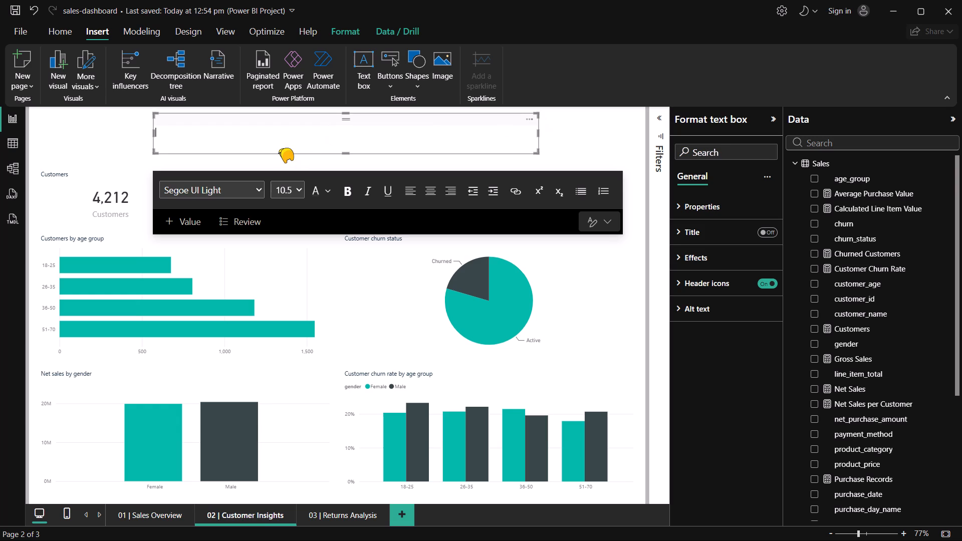
{"action": "left_click", "coordinate": [295, 191]}
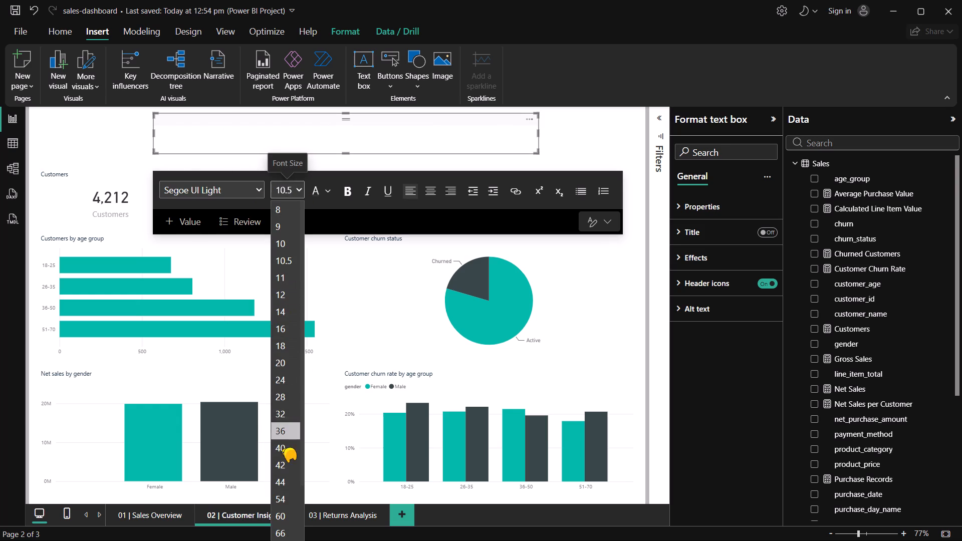
{"action": "left_click", "coordinate": [285, 417]}
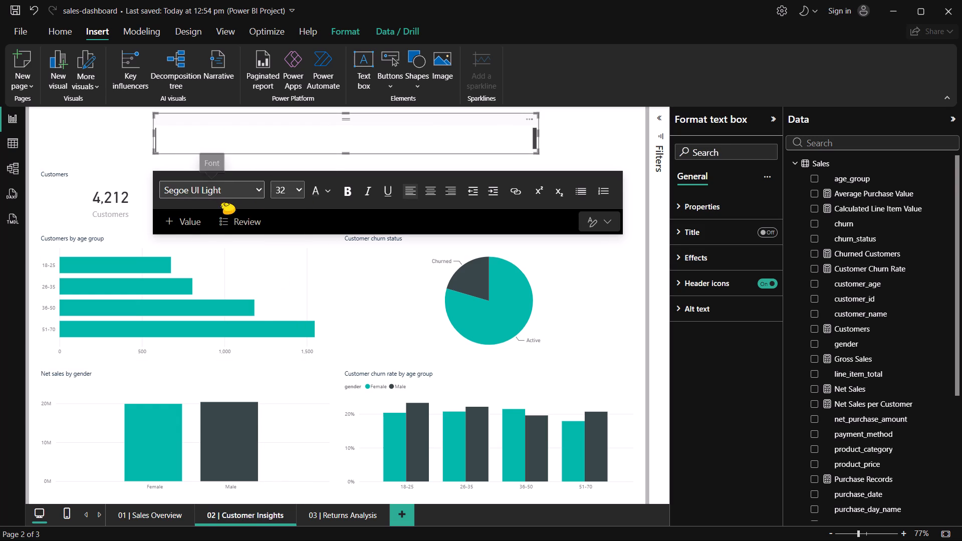
{"action": "left_click", "coordinate": [231, 185]}
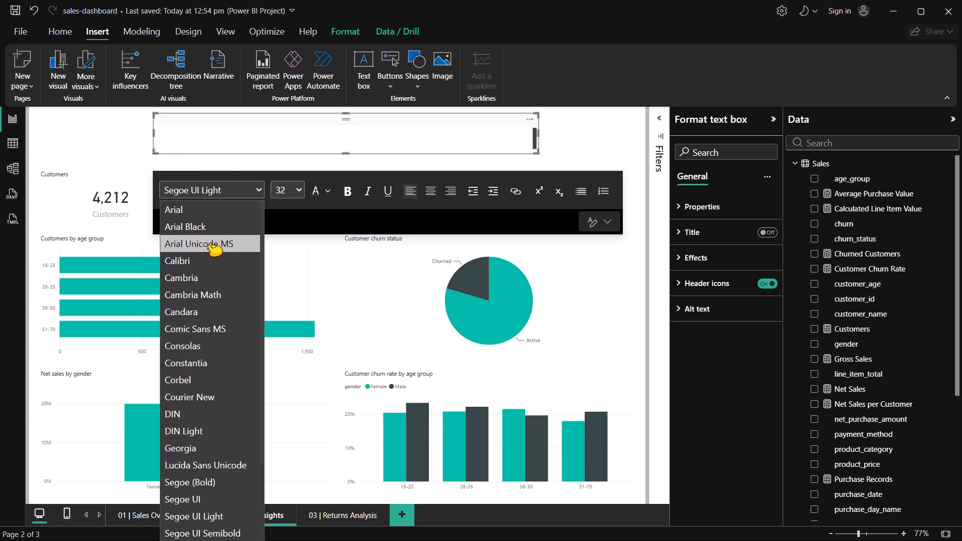
{"action": "left_click", "coordinate": [209, 245]}
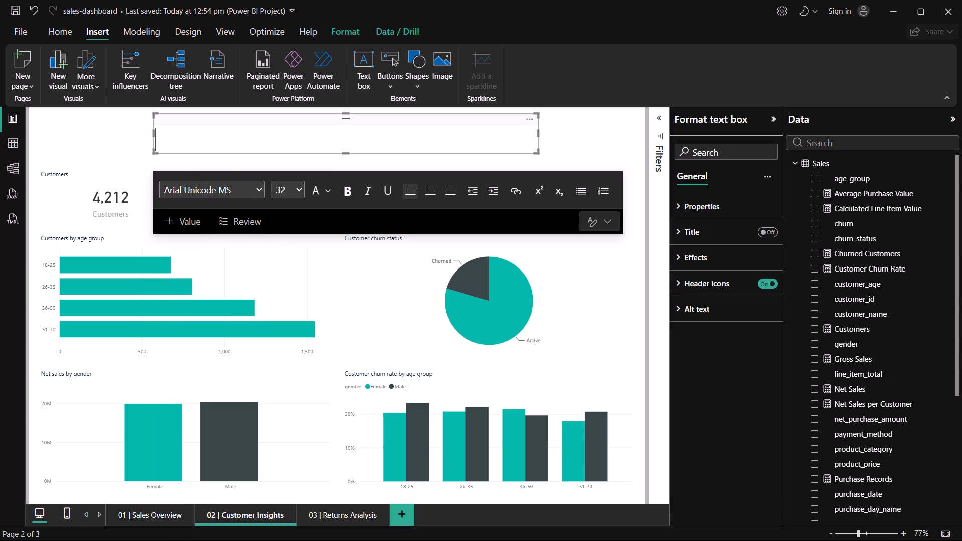
Match the empty Customer Insights text box to the Sales Overview title's formatting: Calibri font, size 32.
{"action": "left_click", "coordinate": [147, 516]}
{"action": "left_click", "coordinate": [147, 514]}
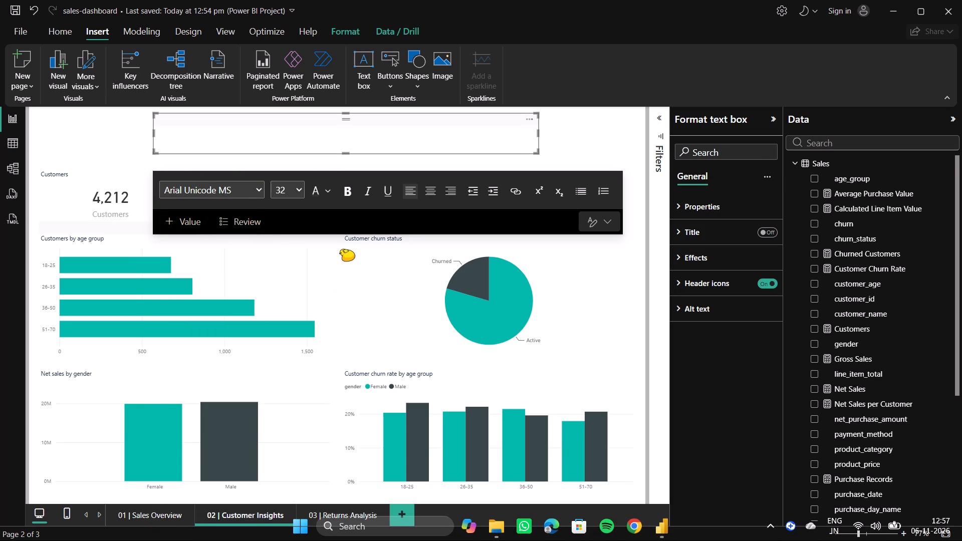
{"action": "left_click", "coordinate": [341, 249]}
{"action": "left_click", "coordinate": [131, 509]}
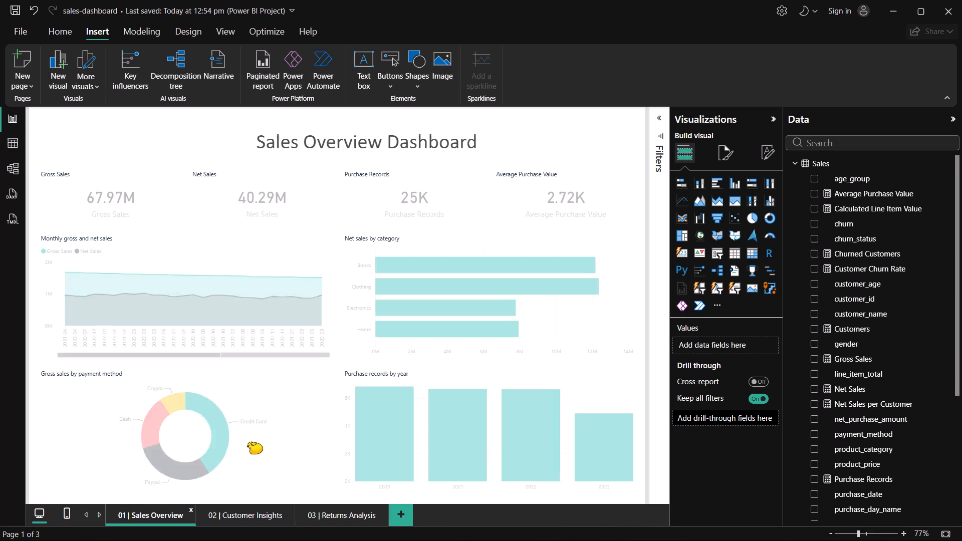
{"action": "left_click", "coordinate": [409, 134]}
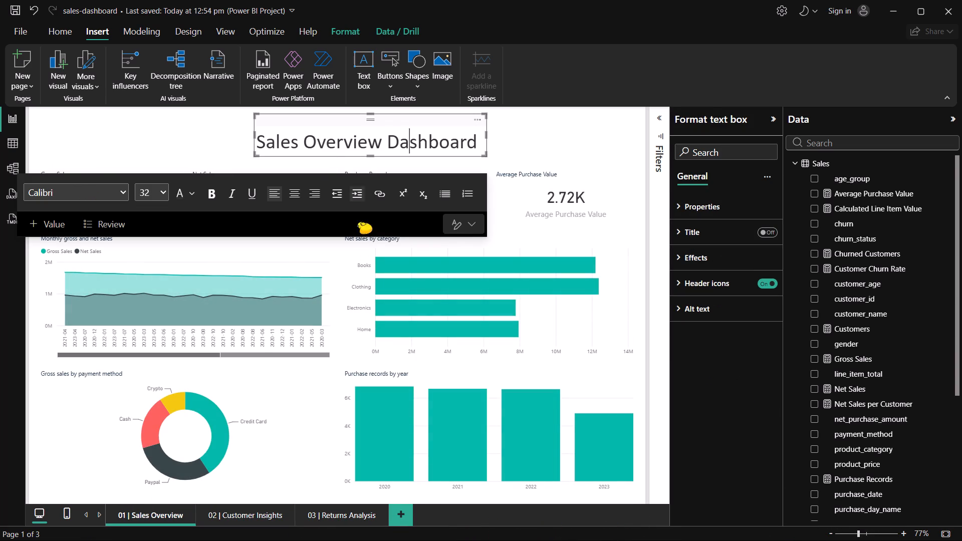
{"action": "double_click", "coordinate": [245, 515]}
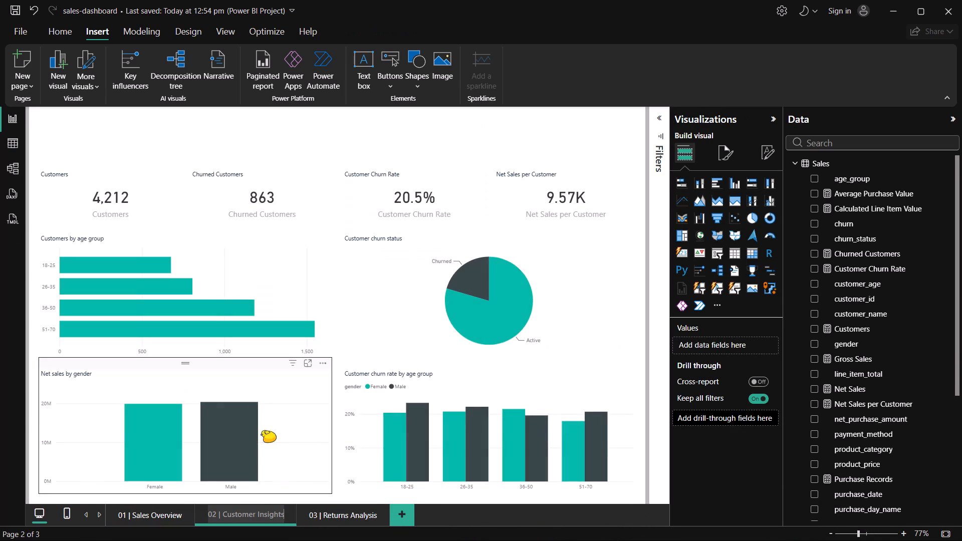
{"action": "left_click", "coordinate": [198, 139]}
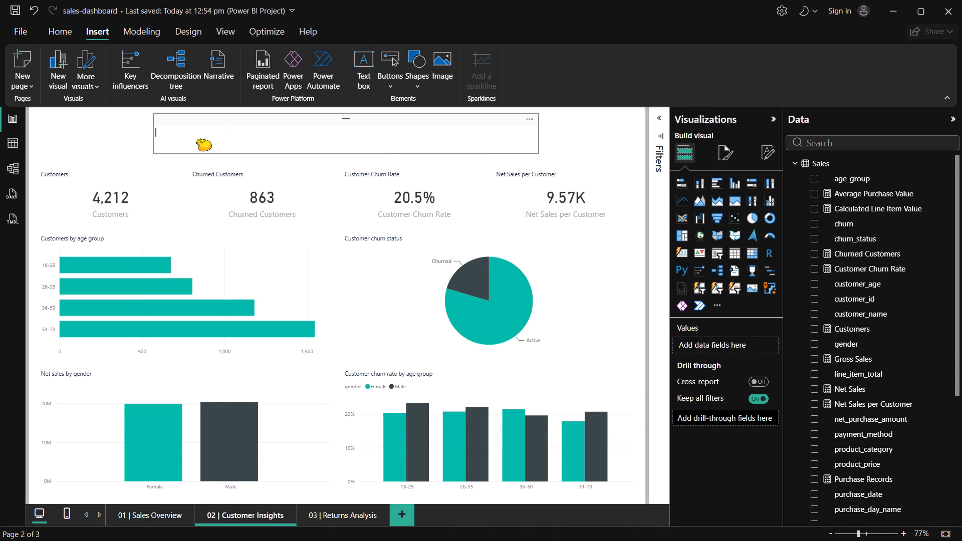
{"action": "left_click", "coordinate": [248, 188]}
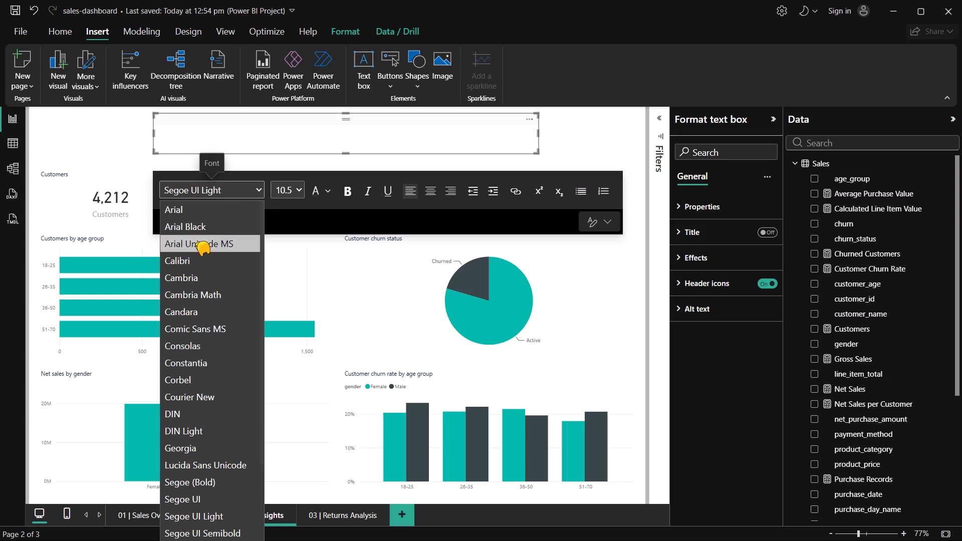
{"action": "left_click", "coordinate": [200, 267]}
{"action": "left_click", "coordinate": [290, 188]}
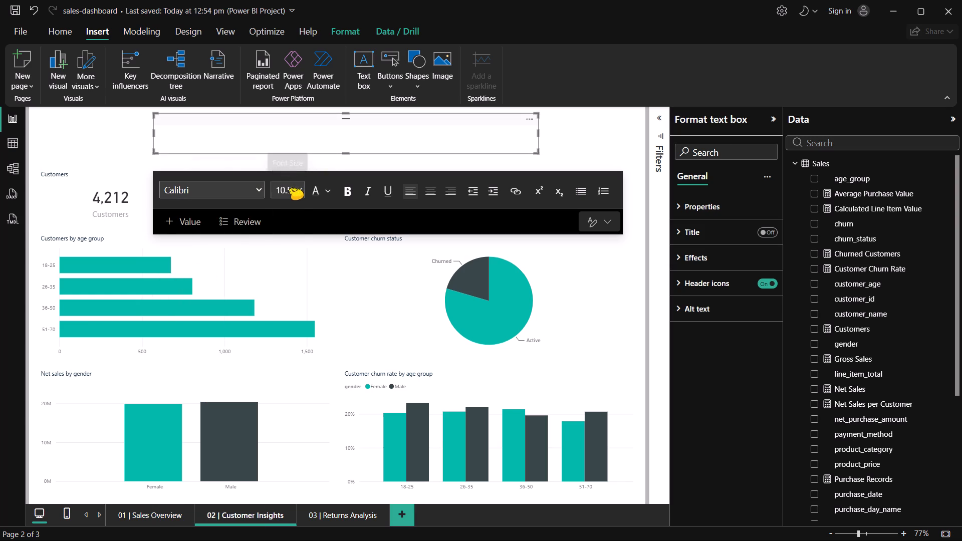
{"action": "left_click", "coordinate": [280, 407]}
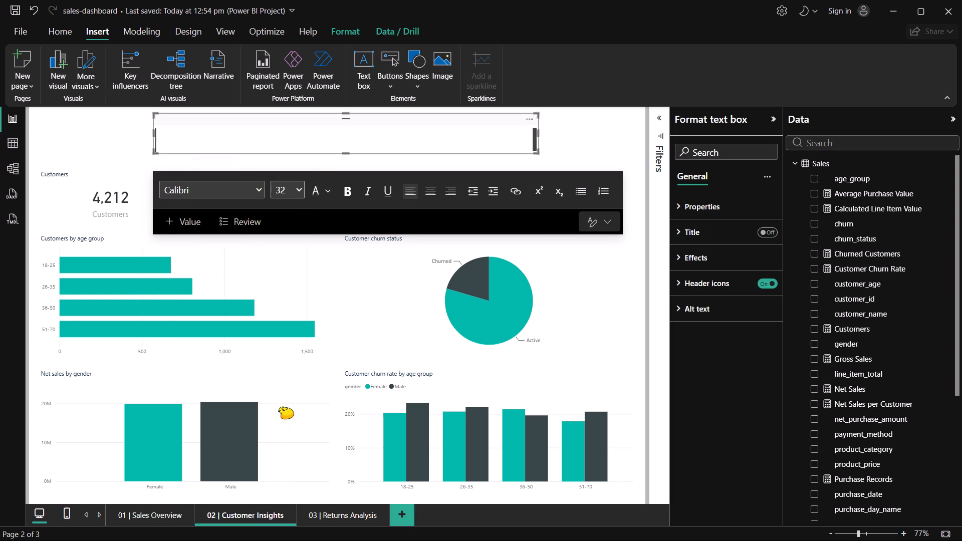
Enter the title "Customer Insight Dashboard" in the Customer Insights text box.
{"action": "type", "text": "Cus"}
{"action": "type", "text": "to"}
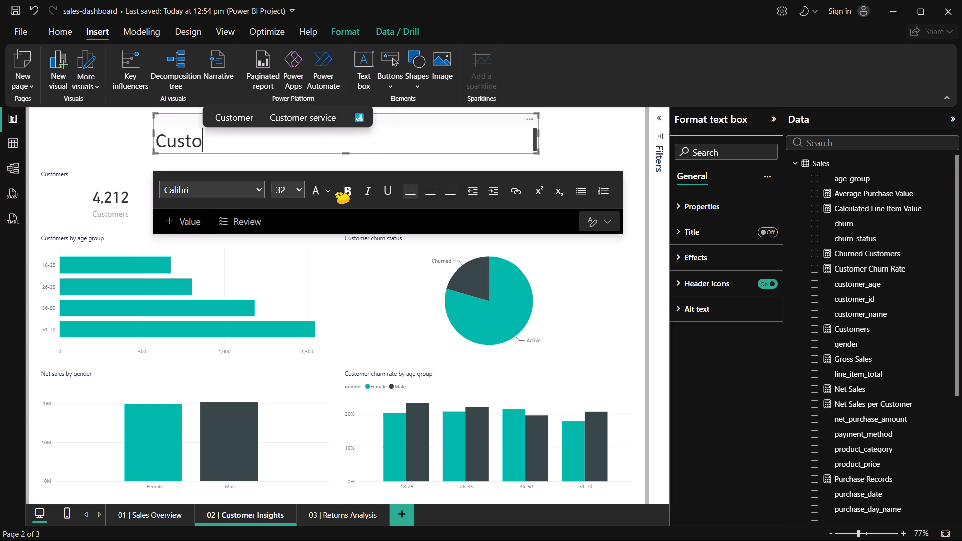
{"action": "type", "text": "mer"}
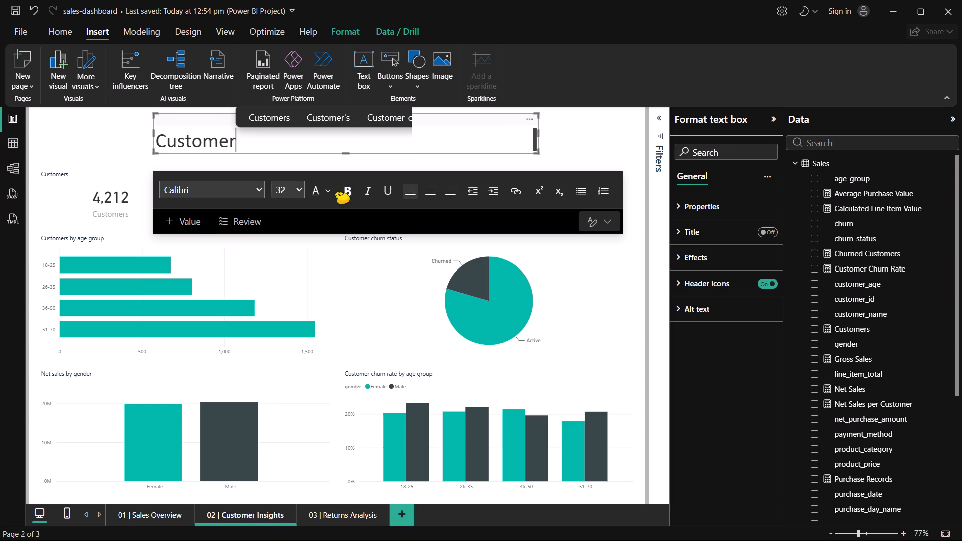
{"action": "key", "text": "space"}
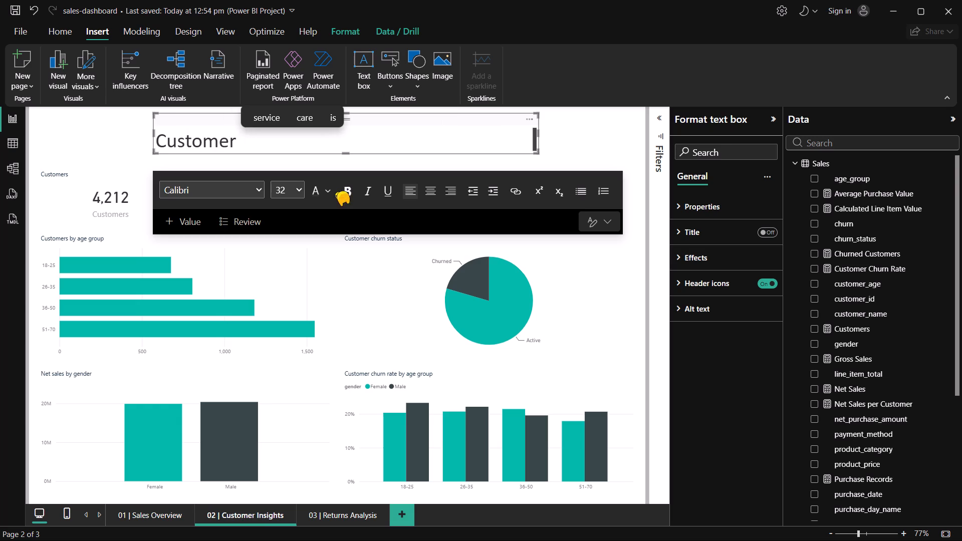
{"action": "type", "text": "In"}
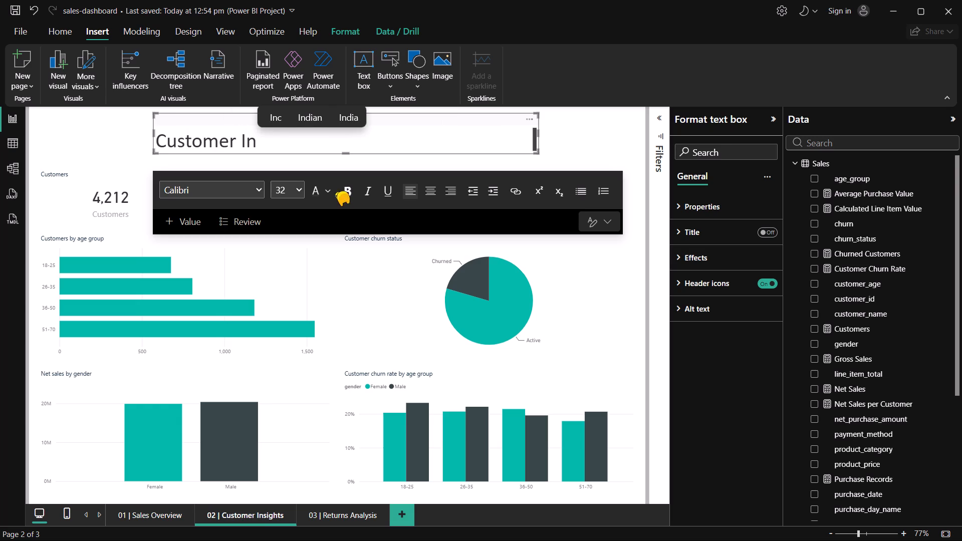
{"action": "type", "text": "si"}
{"action": "type", "text": "gh"}
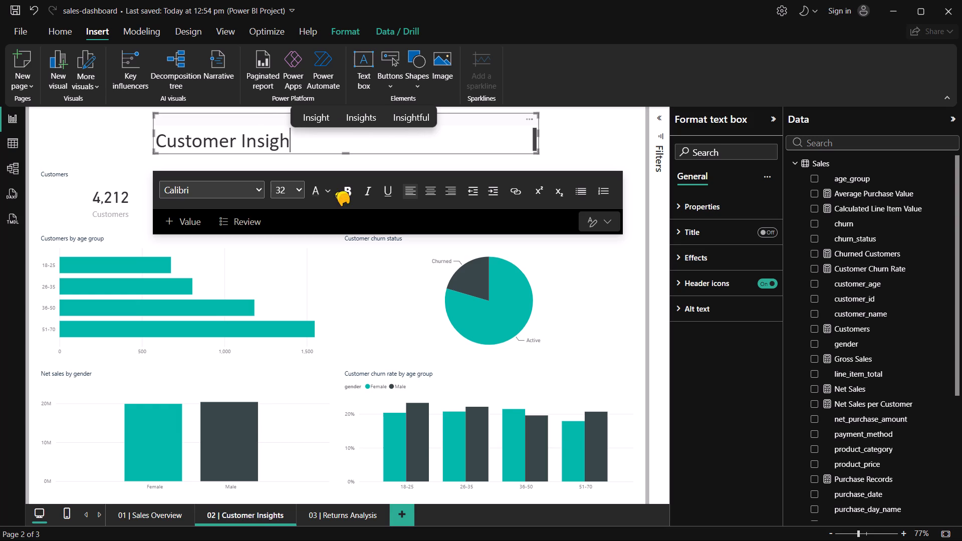
{"action": "key", "text": "r"}
{"action": "key", "text": "BackSpace"}
{"action": "key", "text": "t"}
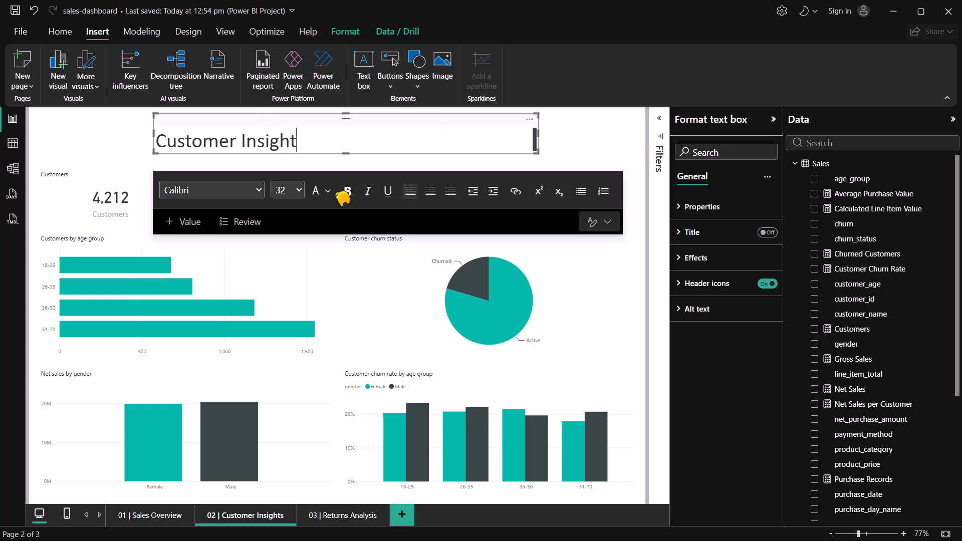
{"action": "key", "text": "space"}
{"action": "type", "text": "Dasg"}
{"action": "key", "text": "BackSpace"}
{"action": "type", "text": "hboard"}
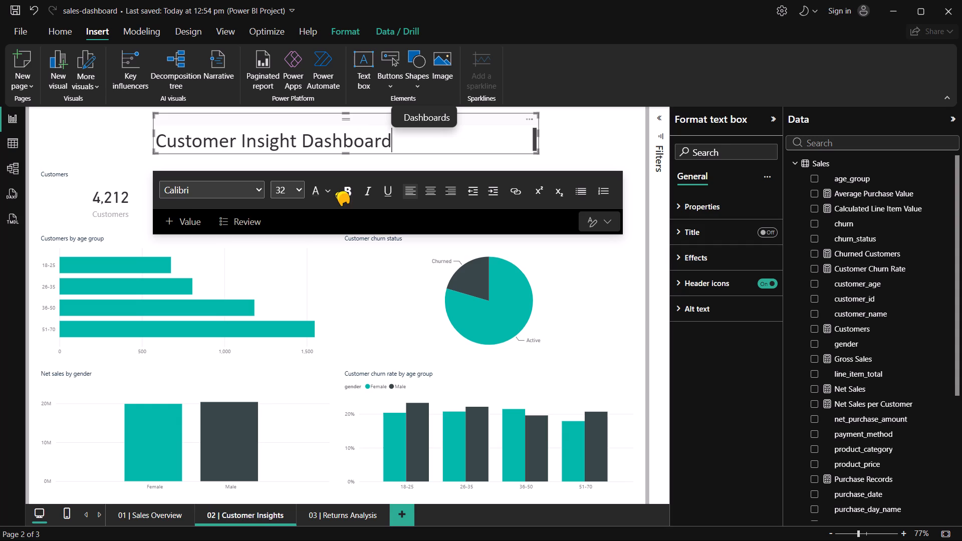
{"action": "left_click", "coordinate": [561, 136]}
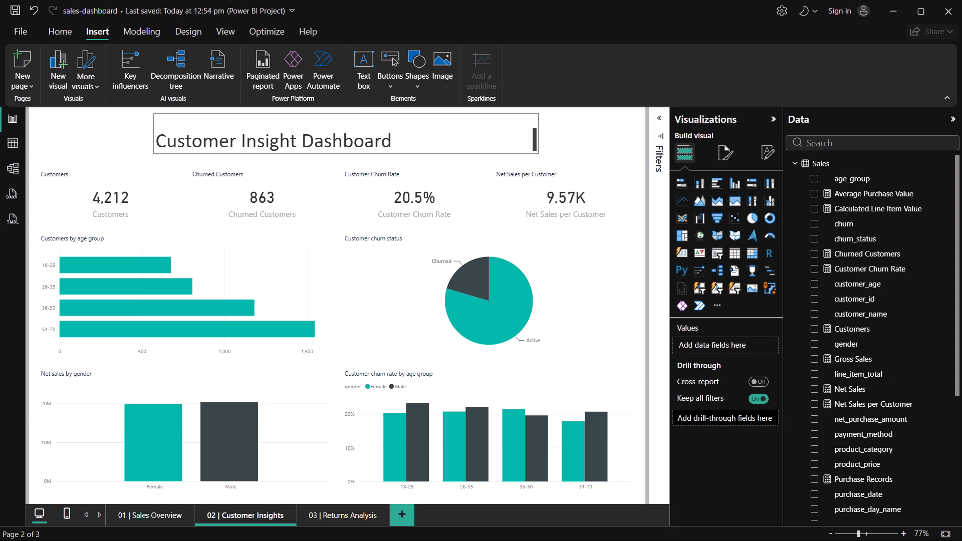
Narrow the title text box to end just past its text and move it to roughly the centre above the KPI cards.
{"action": "left_click", "coordinate": [459, 133]}
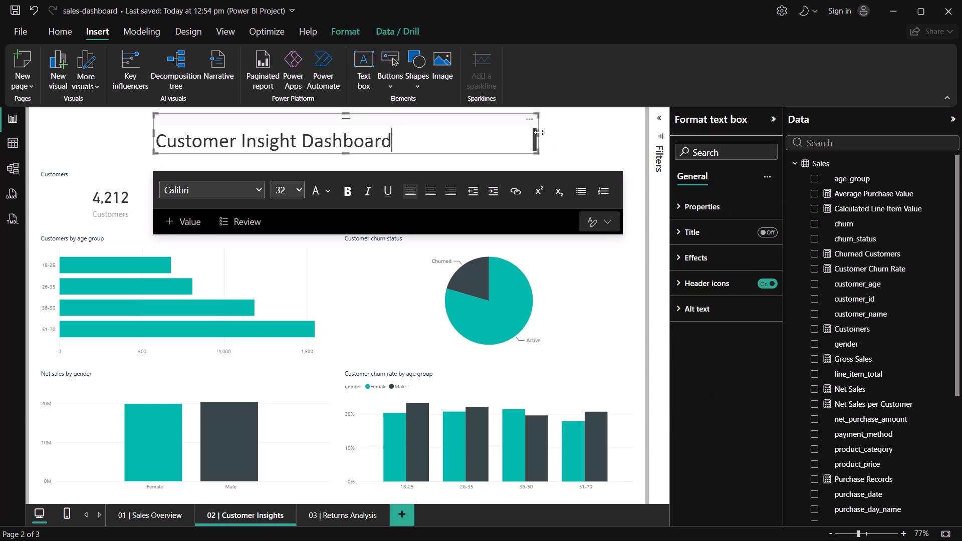
{"action": "left_click_drag", "start_coordinate": [539, 132], "coordinate": [432, 137]}
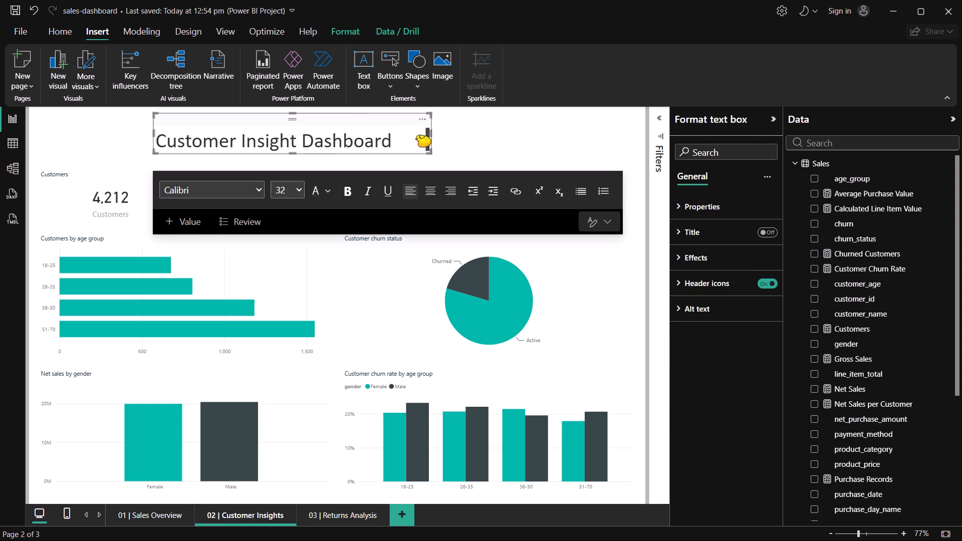
{"action": "left_click_drag", "start_coordinate": [293, 120], "coordinate": [357, 121]}
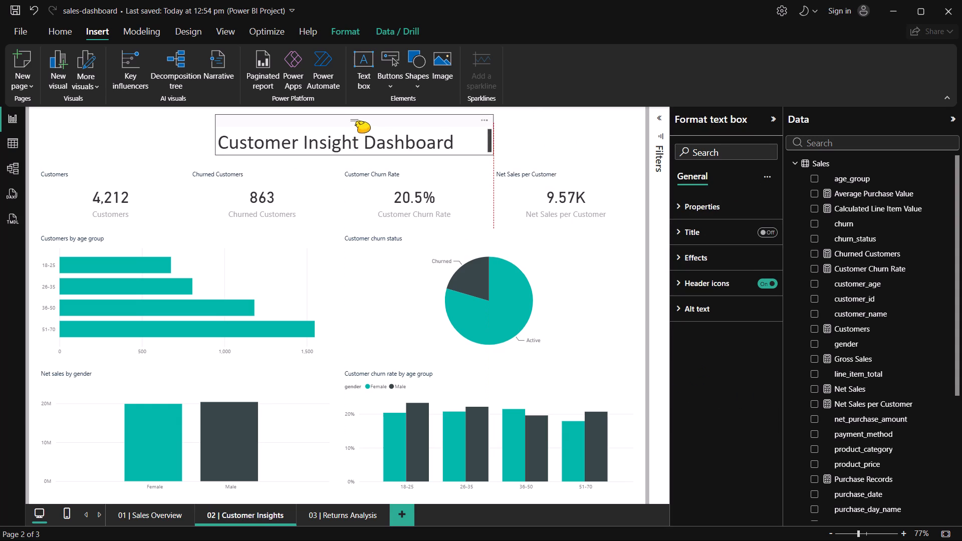
{"action": "left_click_drag", "start_coordinate": [357, 121], "coordinate": [361, 120]}
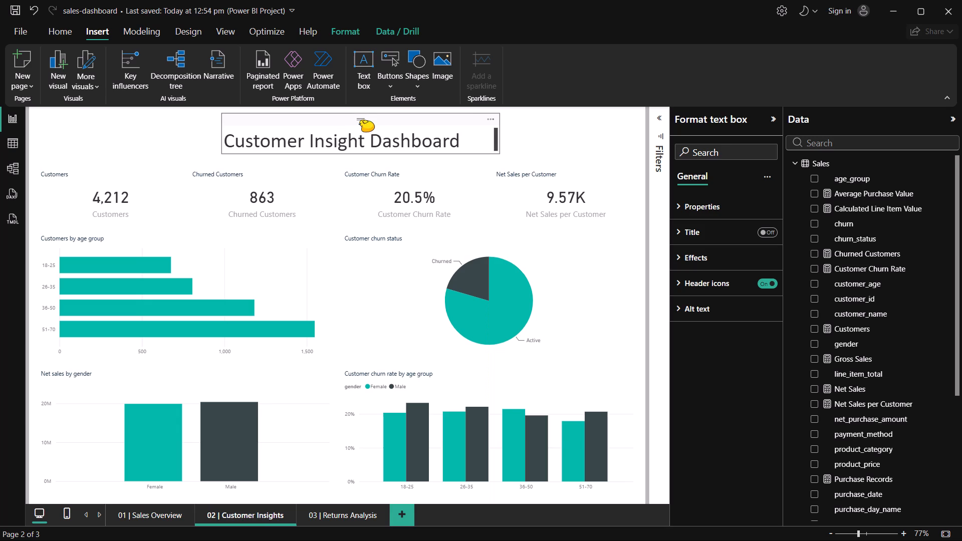
{"action": "left_click_drag", "start_coordinate": [361, 120], "coordinate": [359, 123]}
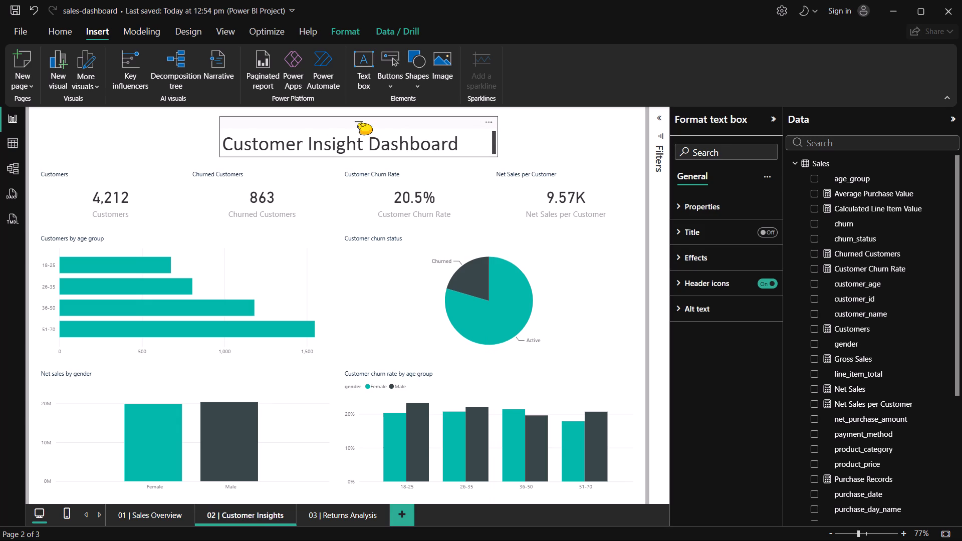
{"action": "left_click", "coordinate": [526, 139]}
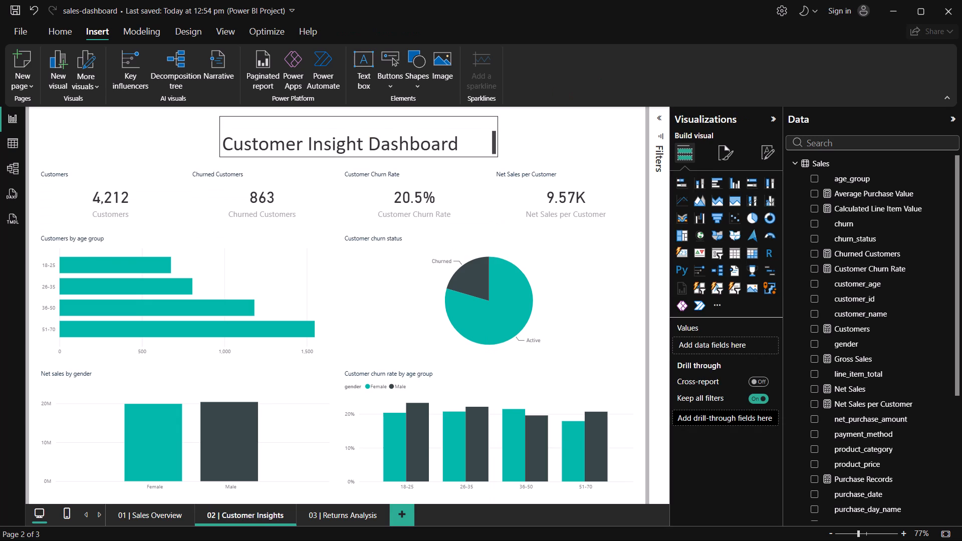
Nudge the Customer Insights title box up slightly, then enlarge it a little in width and height so the title fits without scrolling.
{"action": "left_click", "coordinate": [468, 141]}
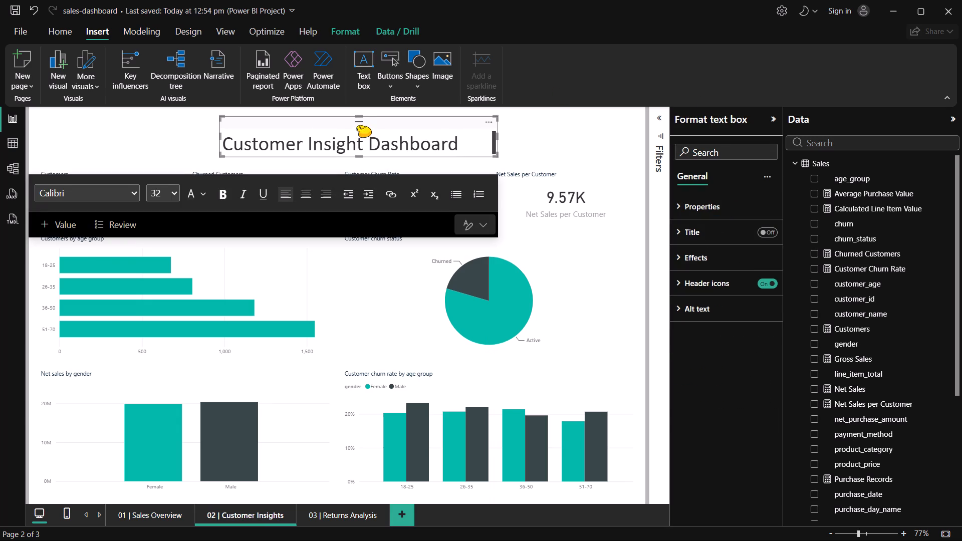
{"action": "left_click_drag", "start_coordinate": [358, 126], "coordinate": [358, 121]}
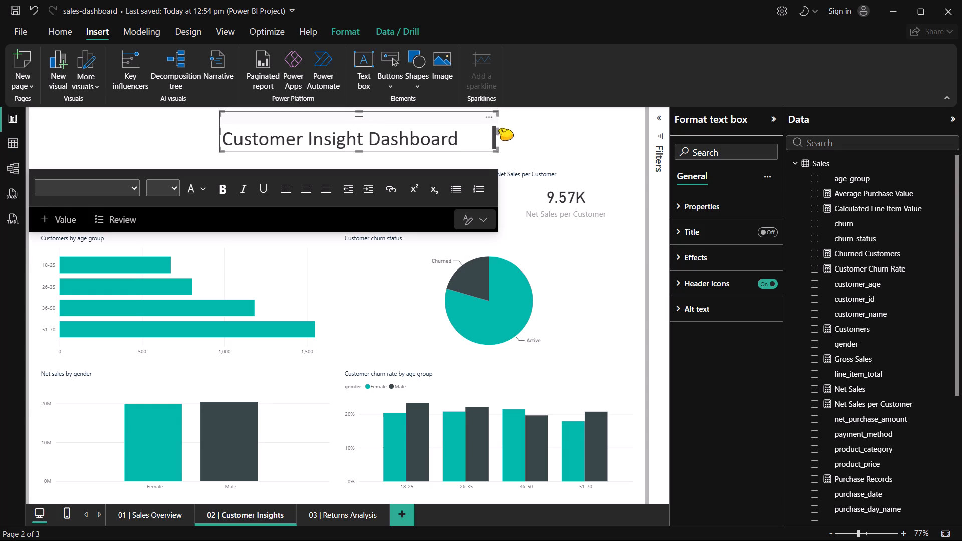
{"action": "left_click_drag", "start_coordinate": [498, 133], "coordinate": [538, 128]}
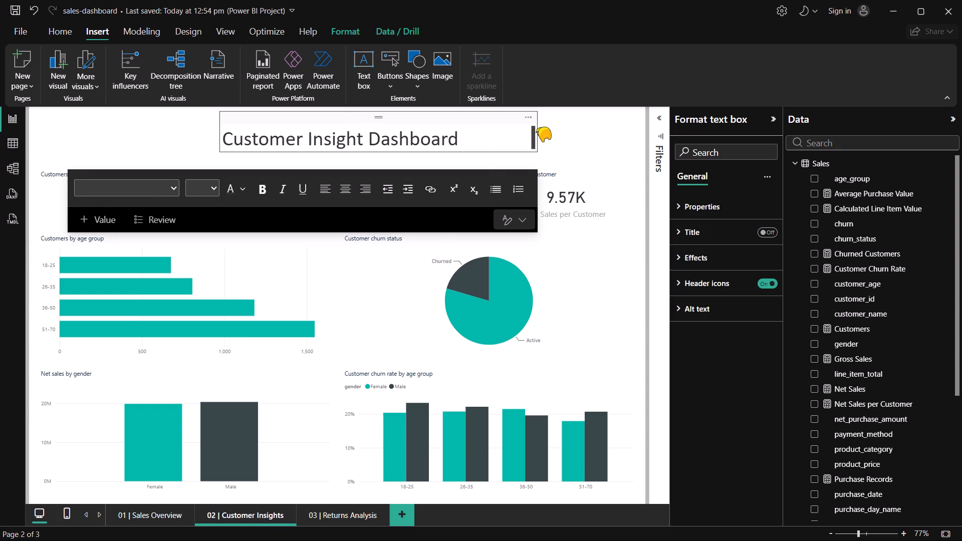
{"action": "left_click_drag", "start_coordinate": [538, 128], "coordinate": [520, 131]}
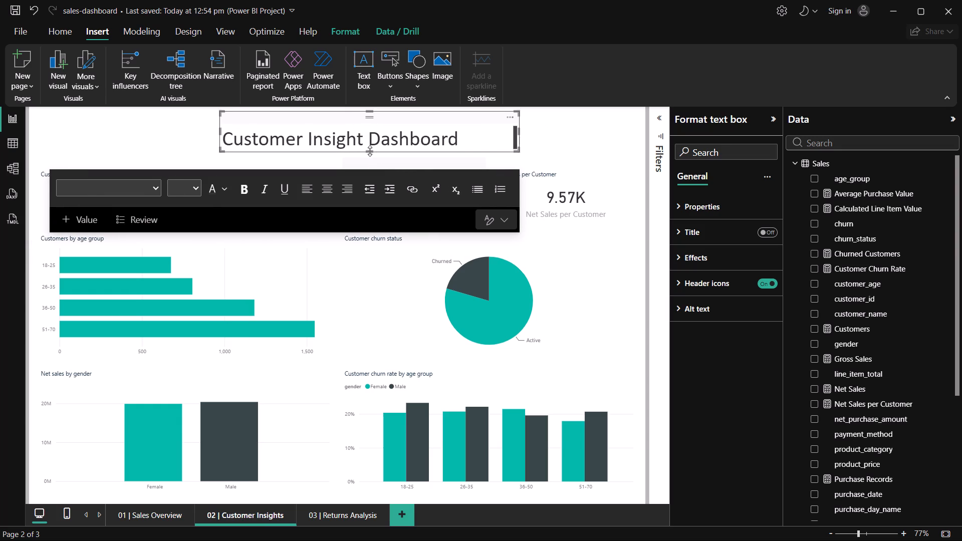
{"action": "left_click_drag", "start_coordinate": [370, 151], "coordinate": [371, 160]}
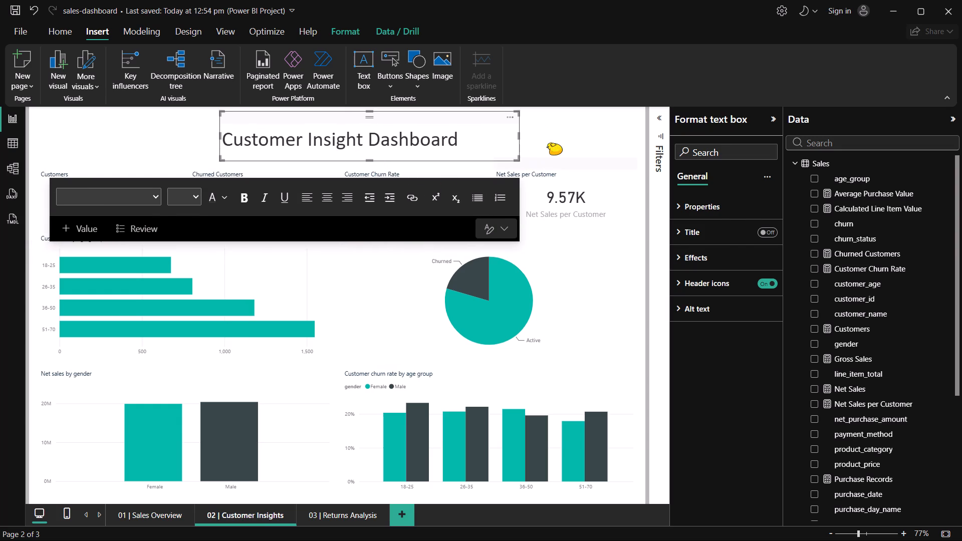
{"action": "left_click", "coordinate": [551, 143]}
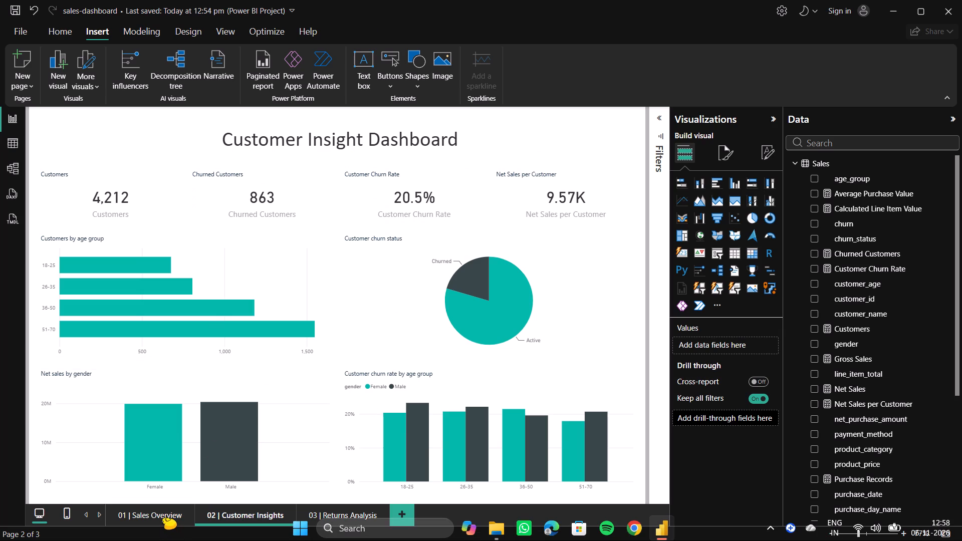
Compare the title placement with the Sales Overview page and shift the Customer Insights title box slightly to the right.
{"action": "left_click", "coordinate": [157, 517]}
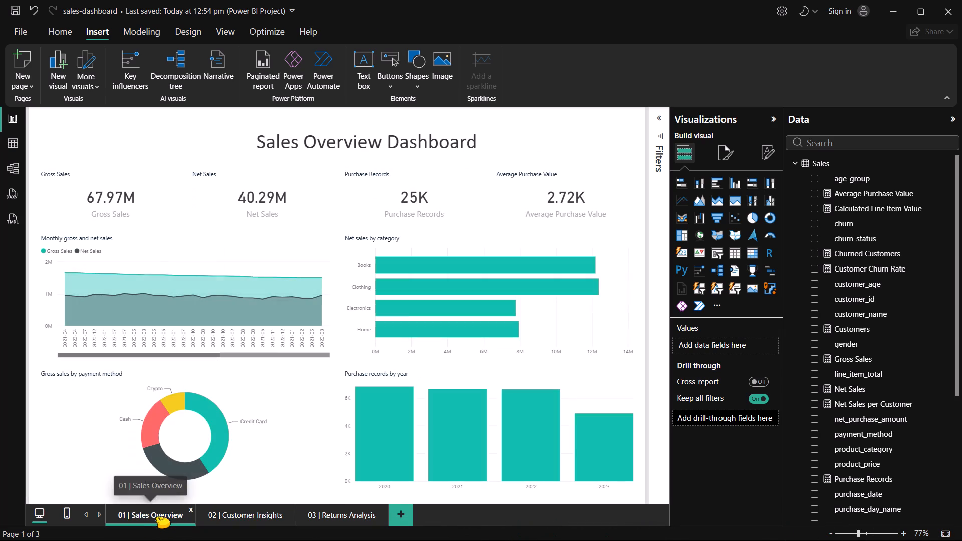
{"action": "left_click", "coordinate": [234, 516]}
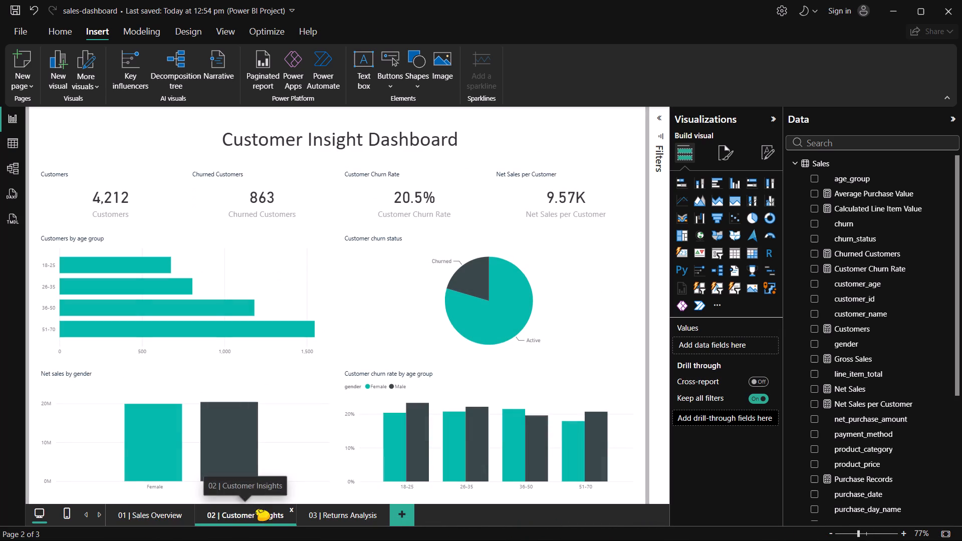
{"action": "left_click", "coordinate": [394, 148]}
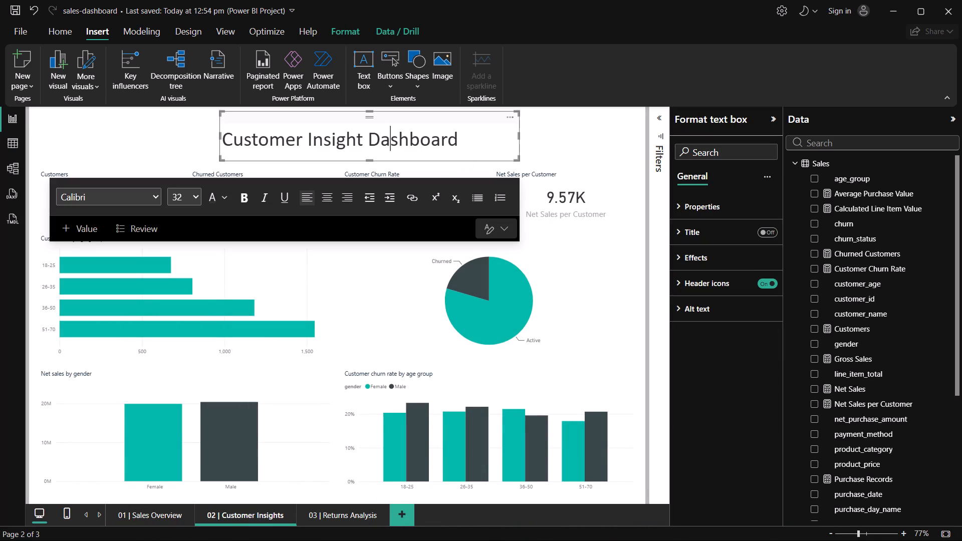
{"action": "left_click", "coordinate": [483, 132]}
{"action": "left_click_drag", "start_coordinate": [369, 119], "coordinate": [382, 119]}
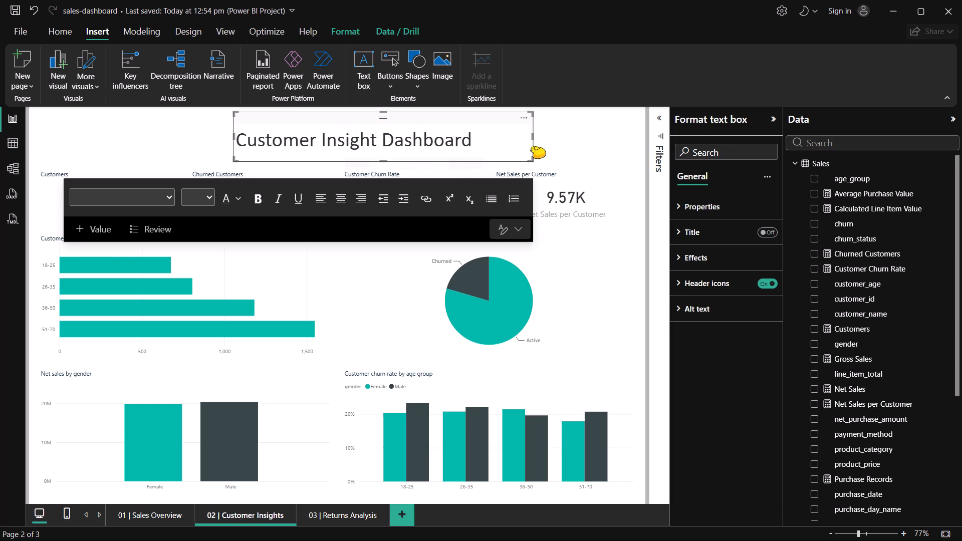
{"action": "left_click", "coordinate": [580, 140]}
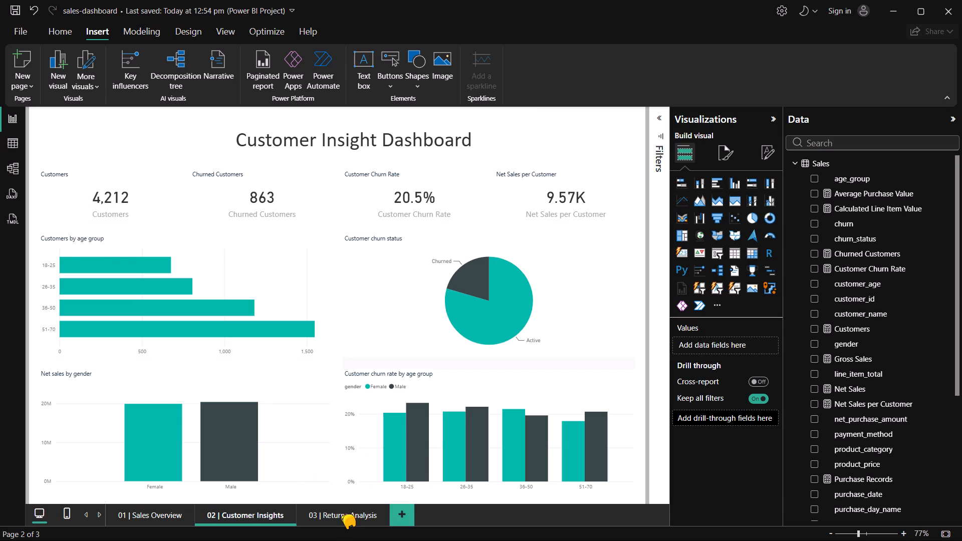
Add a text box to the Returns Analysis page and shape it into a wide, short strip above the KPI cards.
{"action": "left_click", "coordinate": [334, 519]}
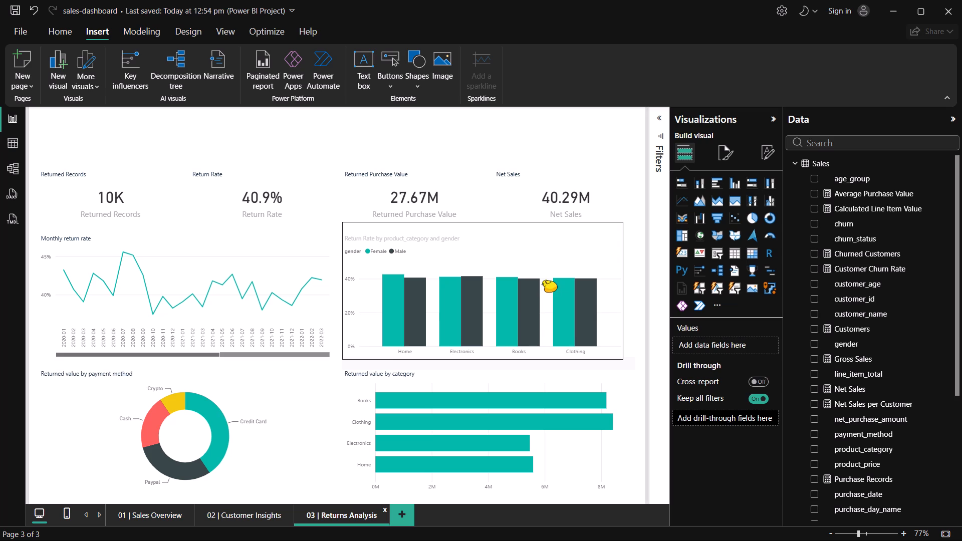
{"action": "left_click", "coordinate": [360, 59]}
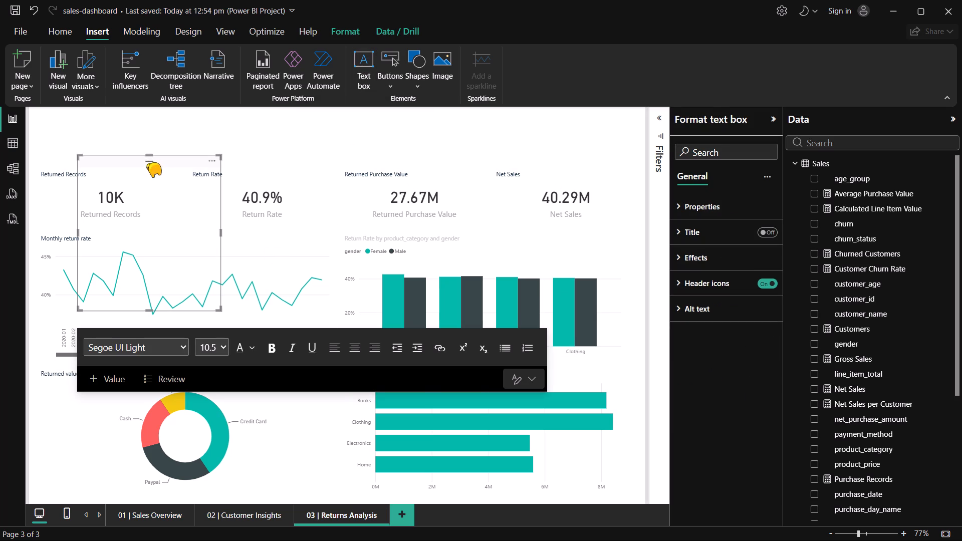
{"action": "left_click_drag", "start_coordinate": [148, 164], "coordinate": [214, 124]}
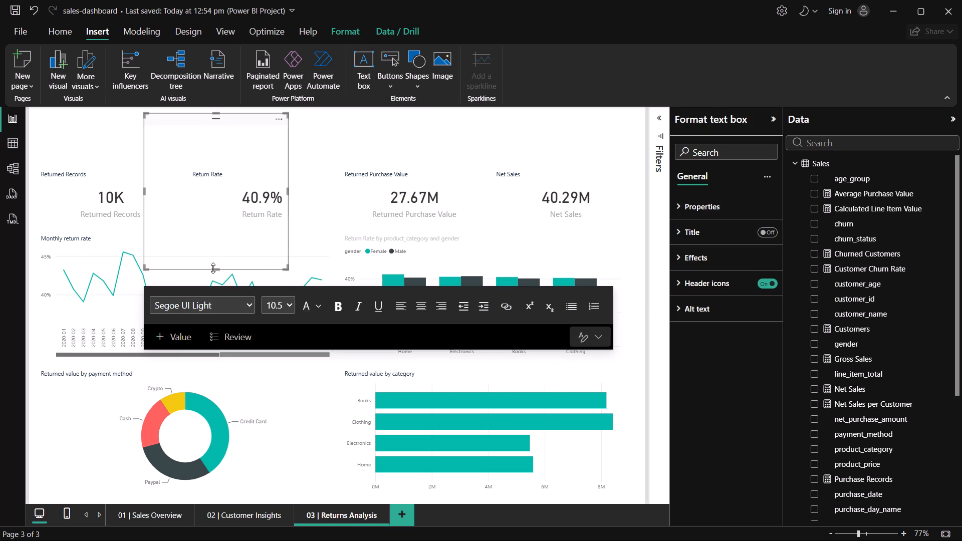
{"action": "left_click_drag", "start_coordinate": [214, 268], "coordinate": [212, 145]}
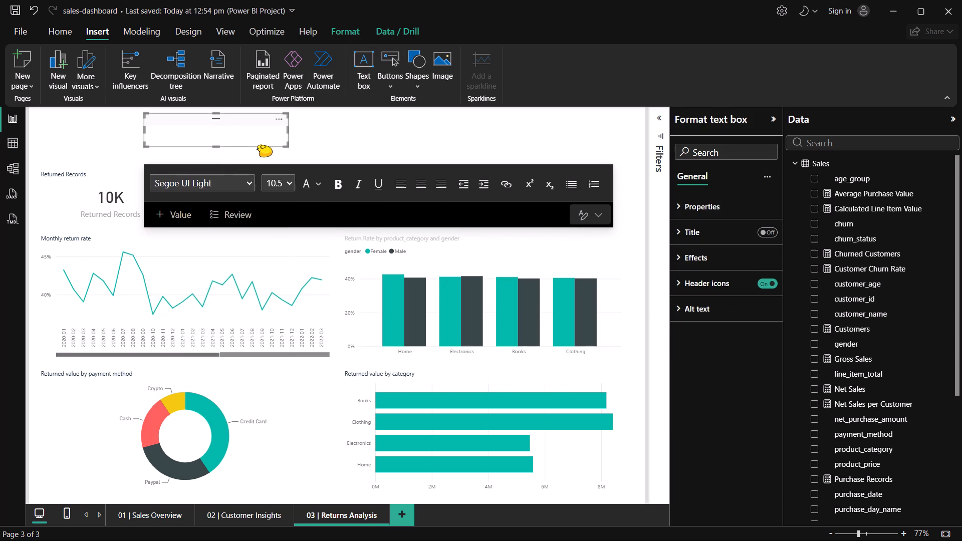
{"action": "left_click_drag", "start_coordinate": [289, 132], "coordinate": [494, 143]}
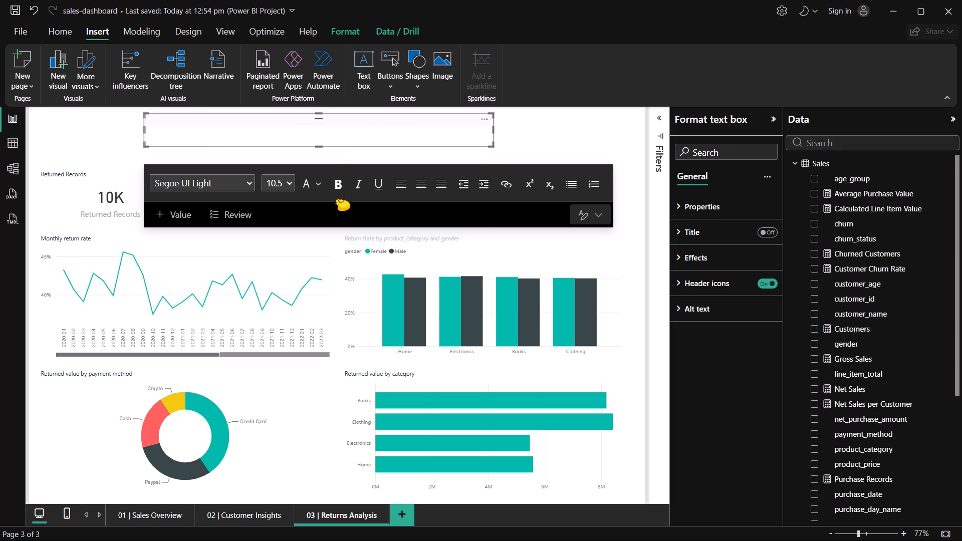
Set the new text box's font to Calibri at size 32.
{"action": "left_click", "coordinate": [280, 178]}
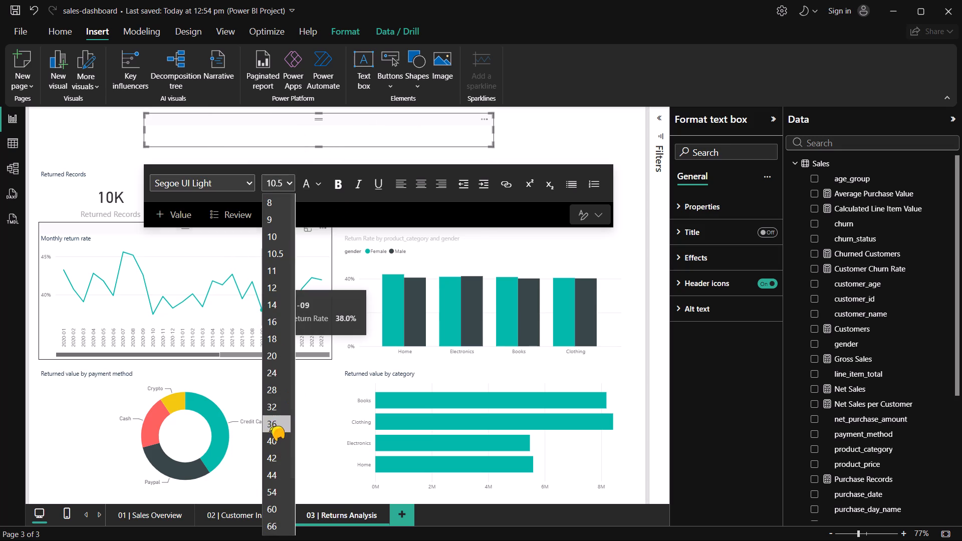
{"action": "left_click", "coordinate": [271, 407]}
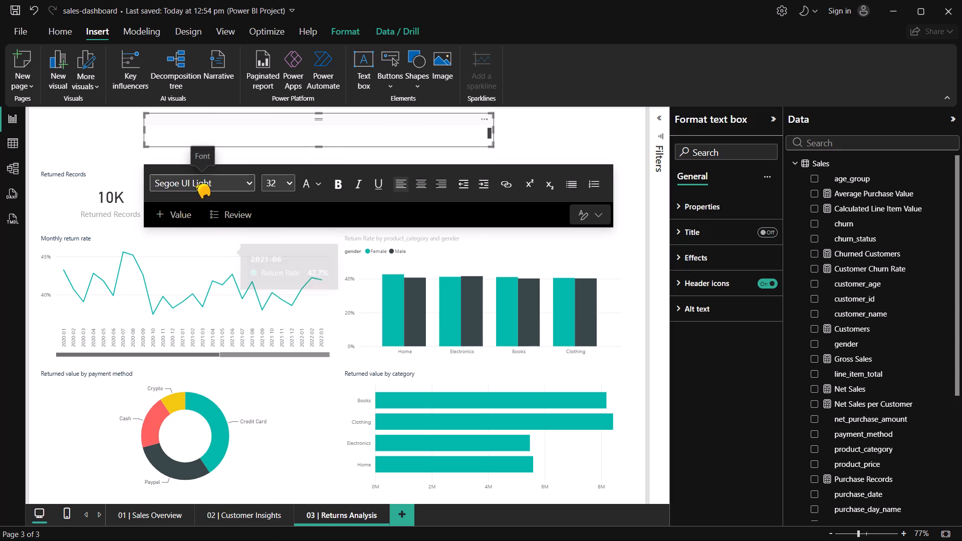
{"action": "left_click", "coordinate": [197, 185]}
{"action": "left_click", "coordinate": [193, 258]}
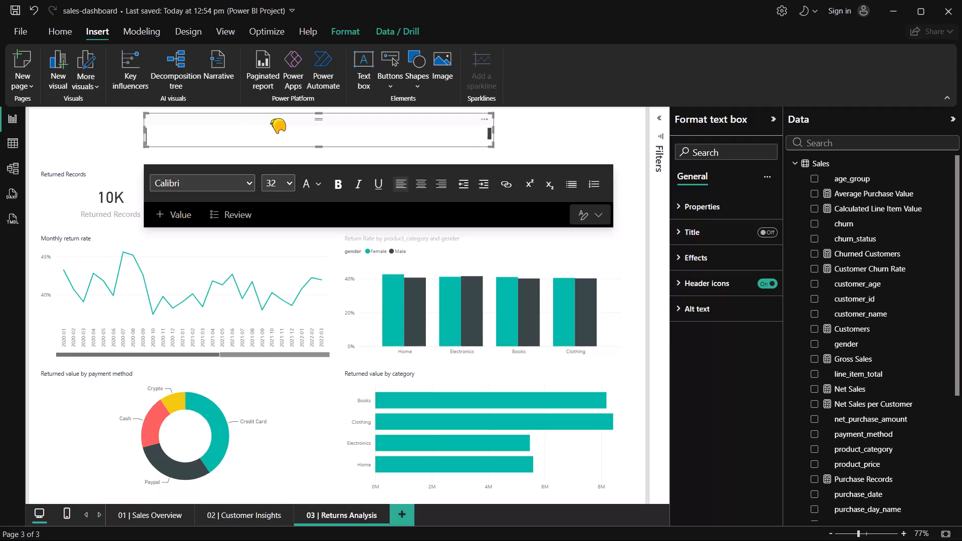
Enter the title "Returns Analysis Dashboard" and make the text box tall enough to show the full text.
{"action": "type", "text": "Return"}
{"action": "key", "text": "space"}
{"action": "key", "text": "BackSpace"}
{"action": "type", "text": "s"}
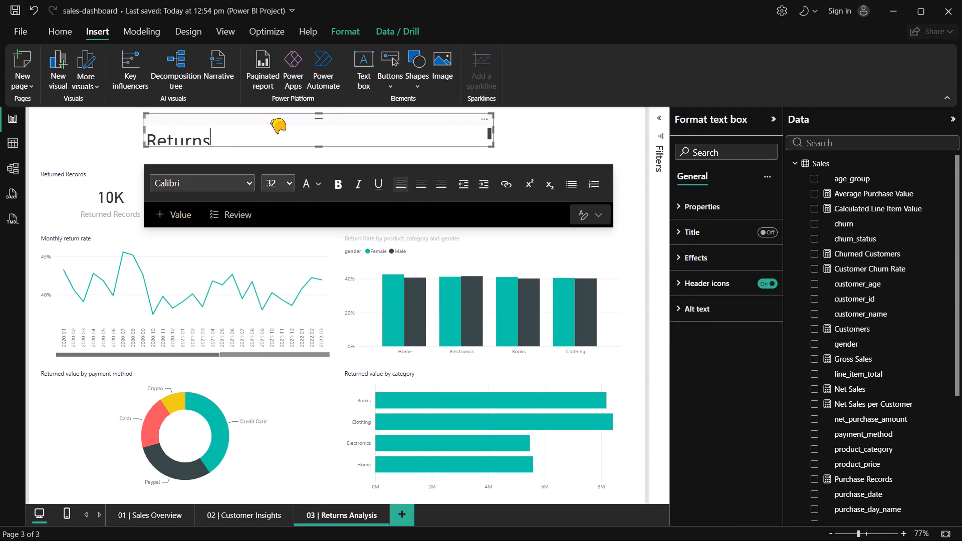
{"action": "key", "text": "space"}
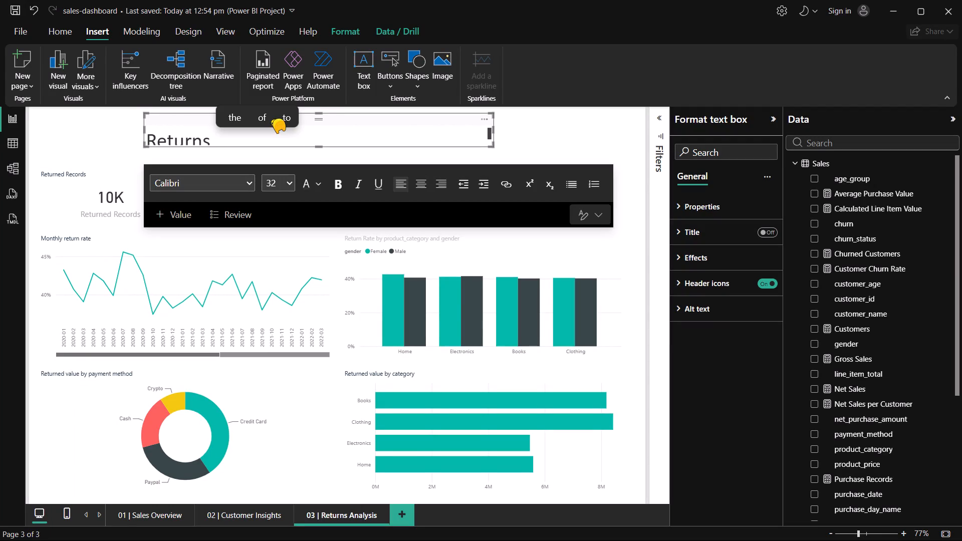
{"action": "type", "text": "Ana"}
{"action": "type", "text": "ly"}
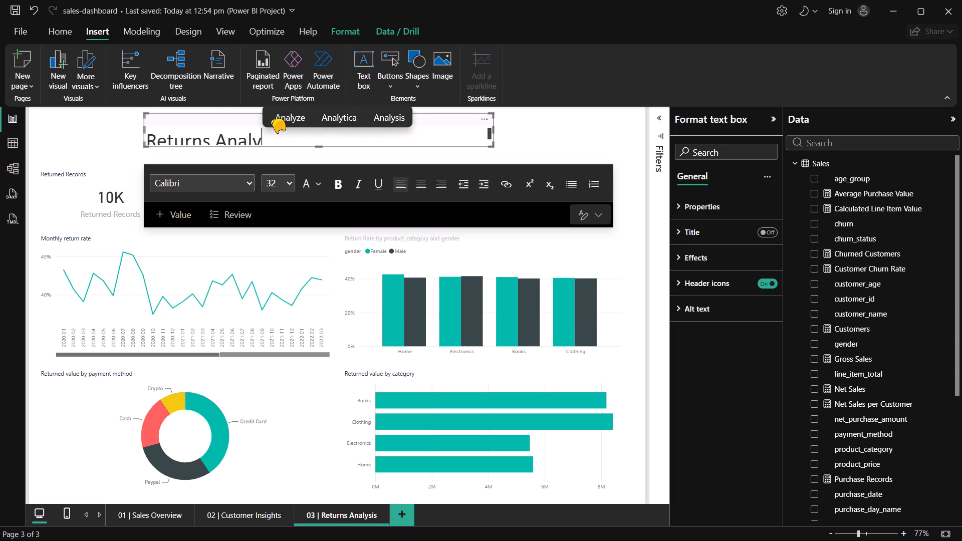
{"action": "type", "text": "sis"}
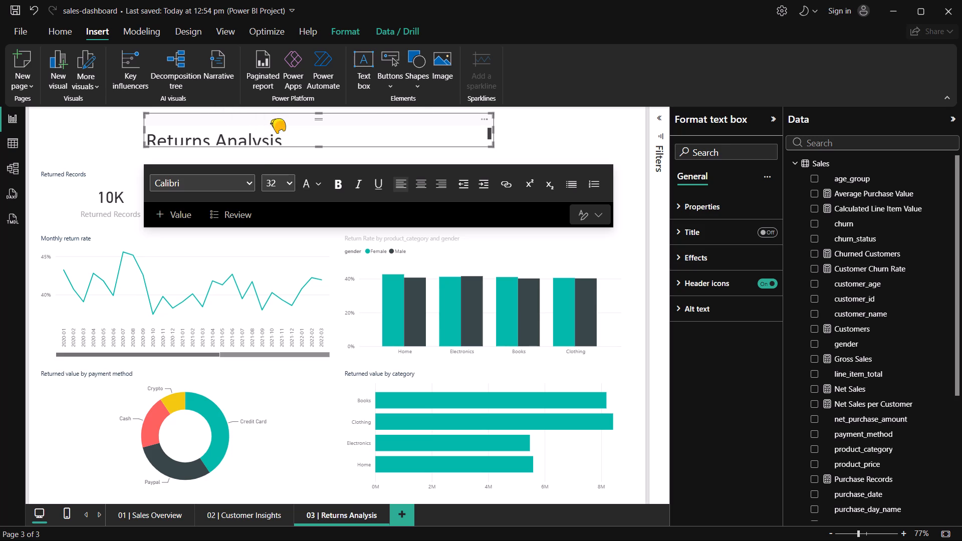
{"action": "left_click_drag", "start_coordinate": [318, 146], "coordinate": [316, 165]}
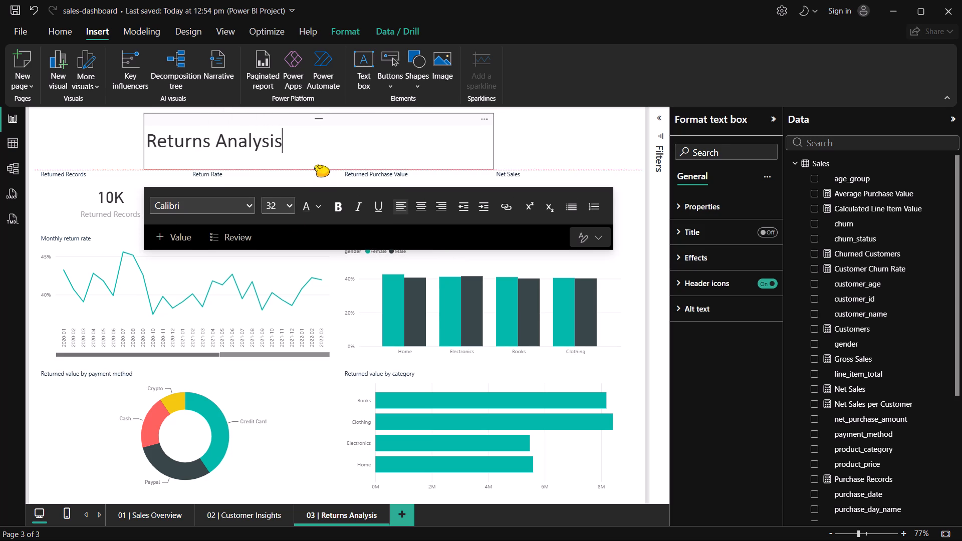
{"action": "left_click_drag", "start_coordinate": [316, 165], "coordinate": [316, 165]}
{"action": "key", "text": "space"}
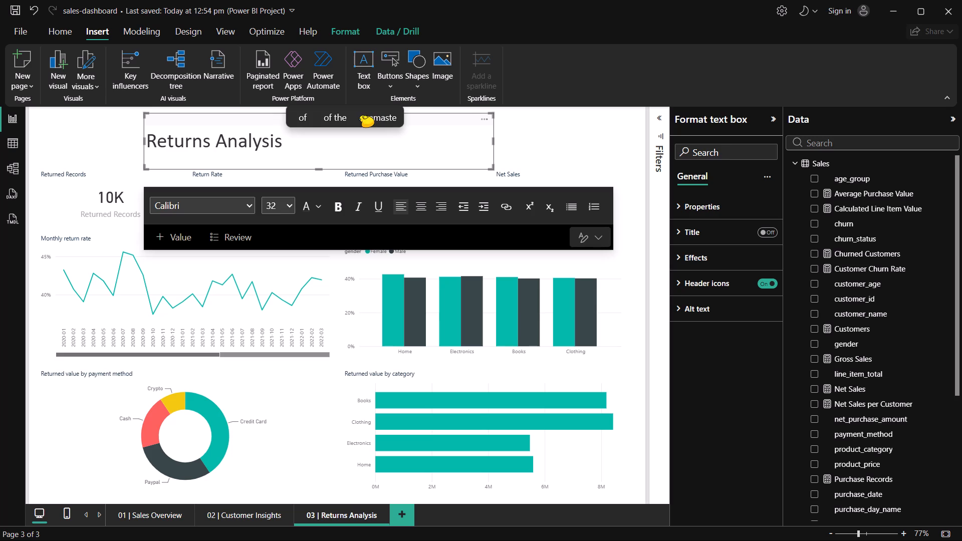
{"action": "type", "text": "Das"}
{"action": "type", "text": "hboard"}
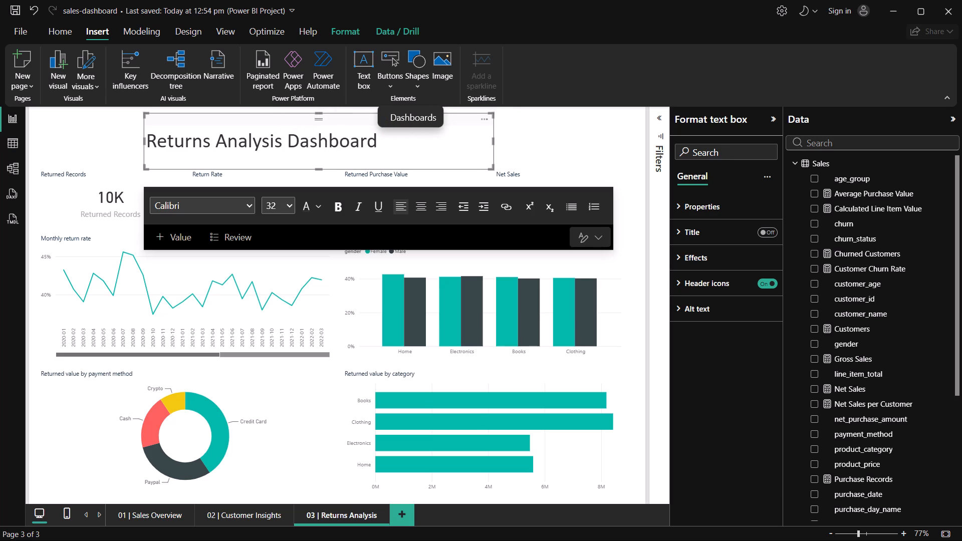
{"action": "left_click_drag", "start_coordinate": [320, 167], "coordinate": [320, 160]}
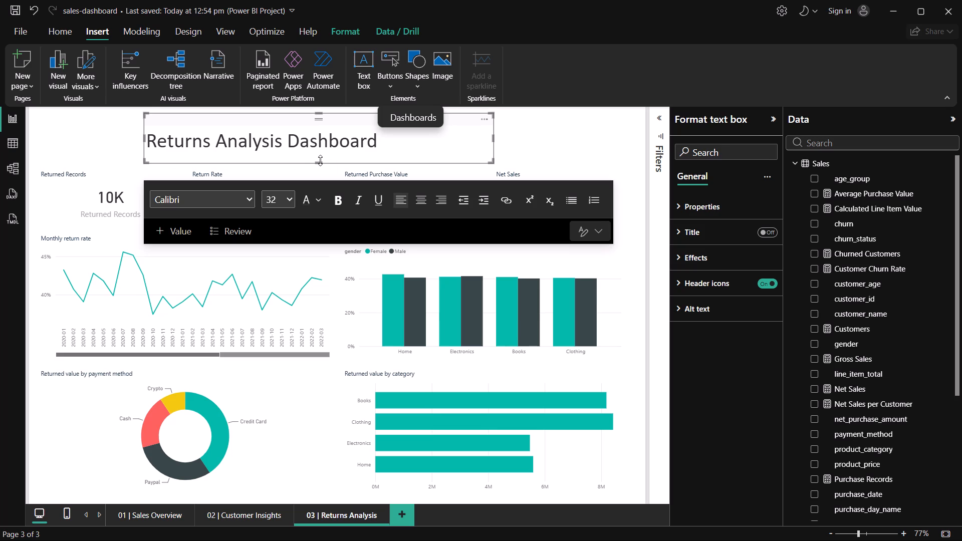
Move the Returns Analysis title box to roughly the centre above the KPI cards.
{"action": "left_click", "coordinate": [546, 153]}
{"action": "left_click", "coordinate": [423, 146]}
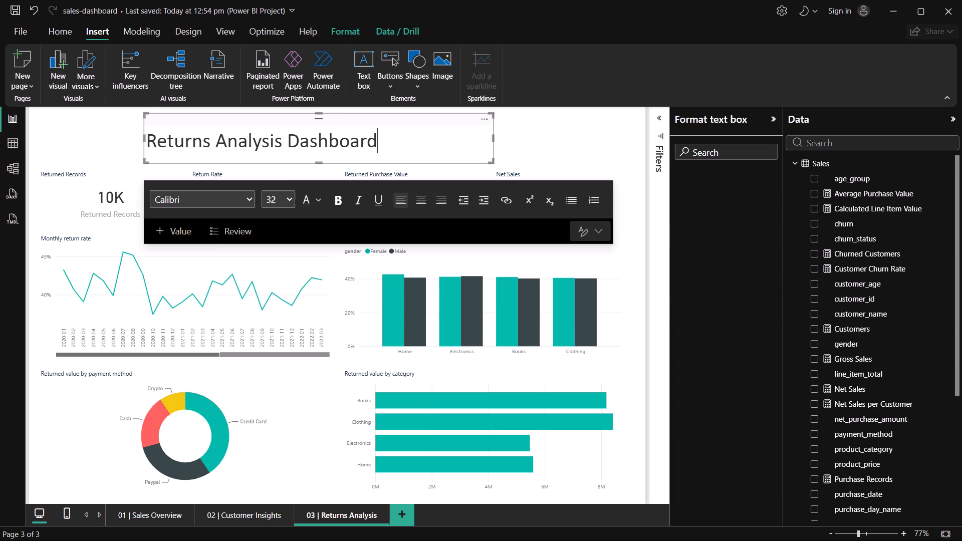
{"action": "left_click", "coordinate": [321, 121]}
{"action": "left_click_drag", "start_coordinate": [321, 121], "coordinate": [397, 128]}
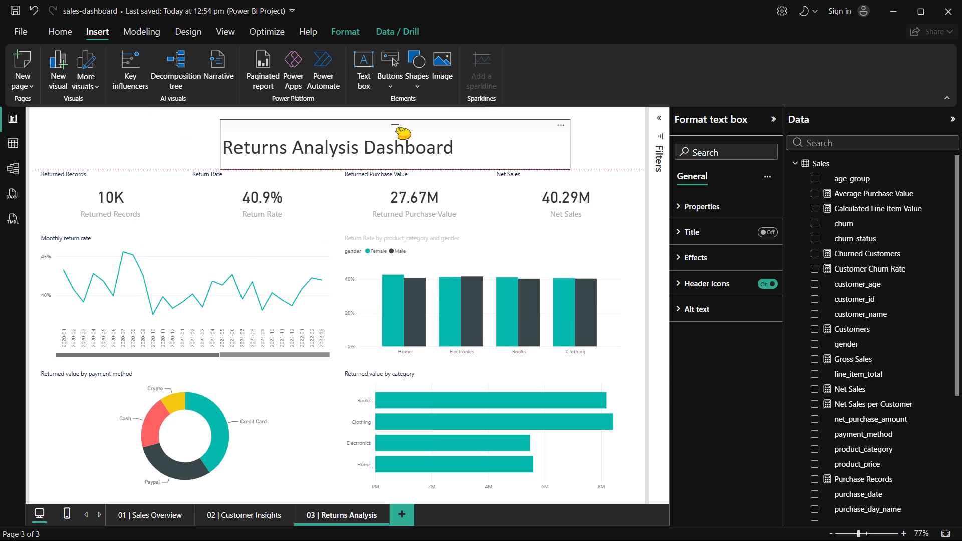
{"action": "left_click_drag", "start_coordinate": [397, 128], "coordinate": [402, 128]}
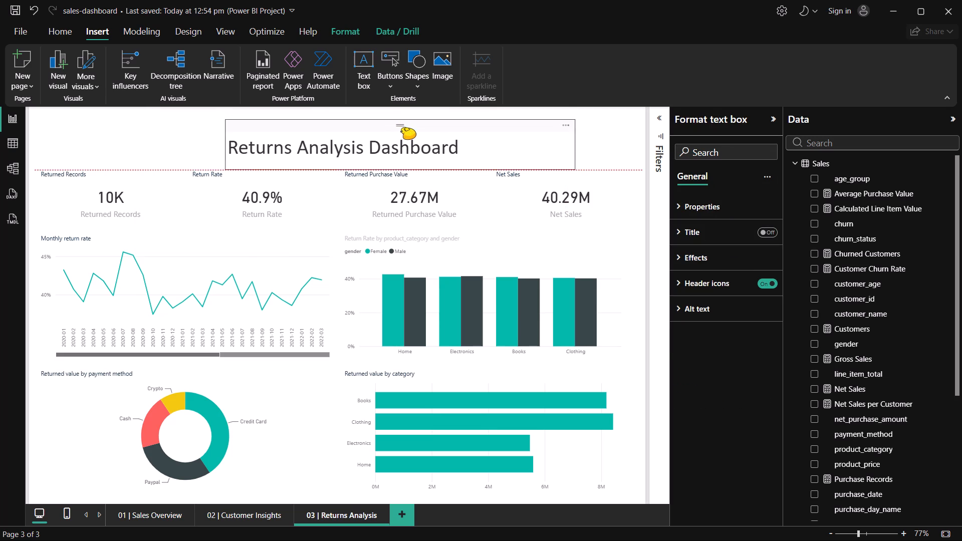
{"action": "left_click_drag", "start_coordinate": [402, 128], "coordinate": [403, 128]}
{"action": "left_click", "coordinate": [189, 137]}
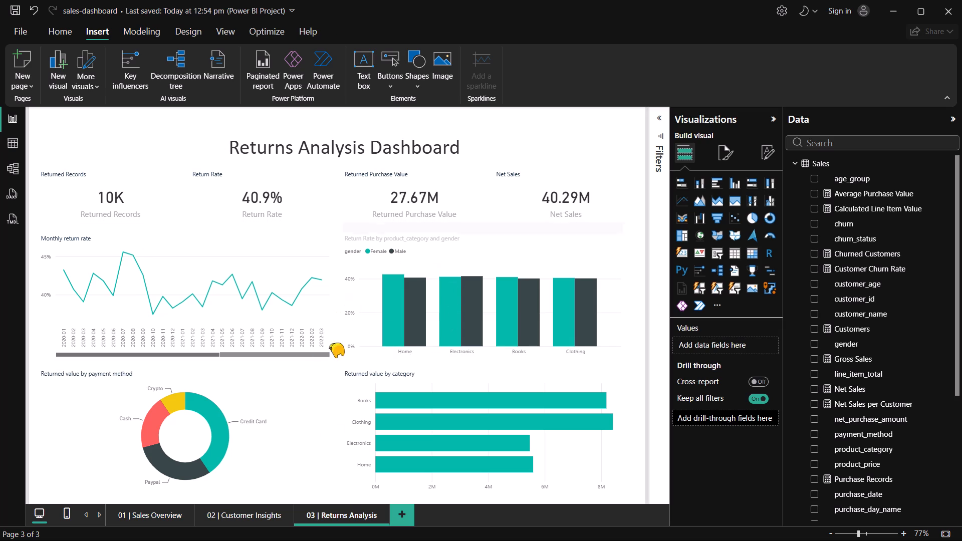
Compare the title placement with the Customer Insights page and nudge the Returns Analysis title box up slightly.
{"action": "left_click", "coordinate": [237, 523]}
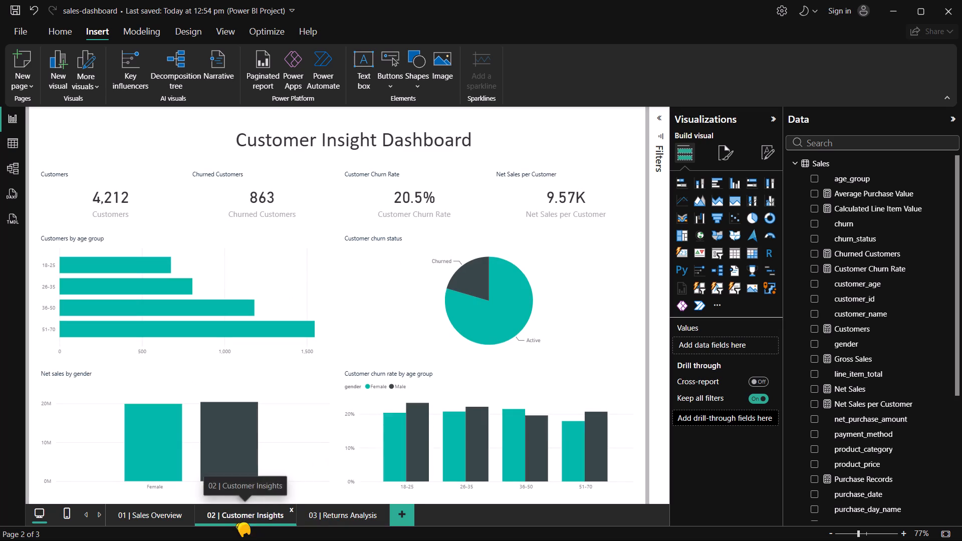
{"action": "left_click", "coordinate": [326, 510]}
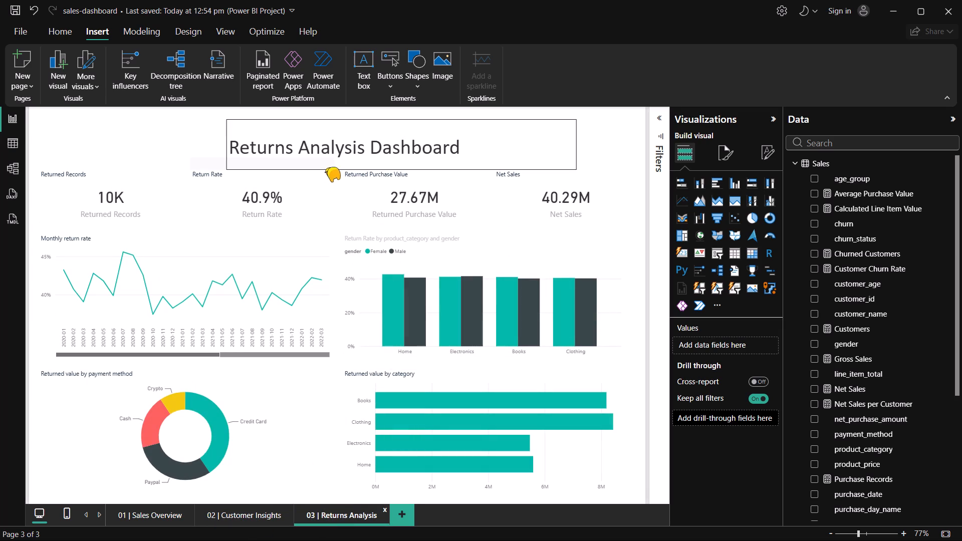
{"action": "left_click", "coordinate": [333, 154]}
{"action": "left_click", "coordinate": [493, 141]}
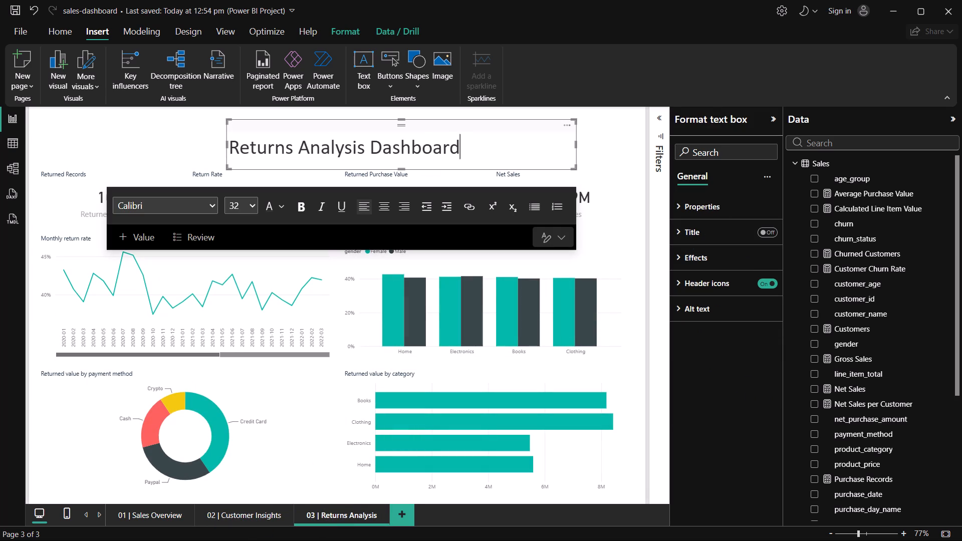
{"action": "left_click_drag", "start_coordinate": [398, 128], "coordinate": [397, 121]}
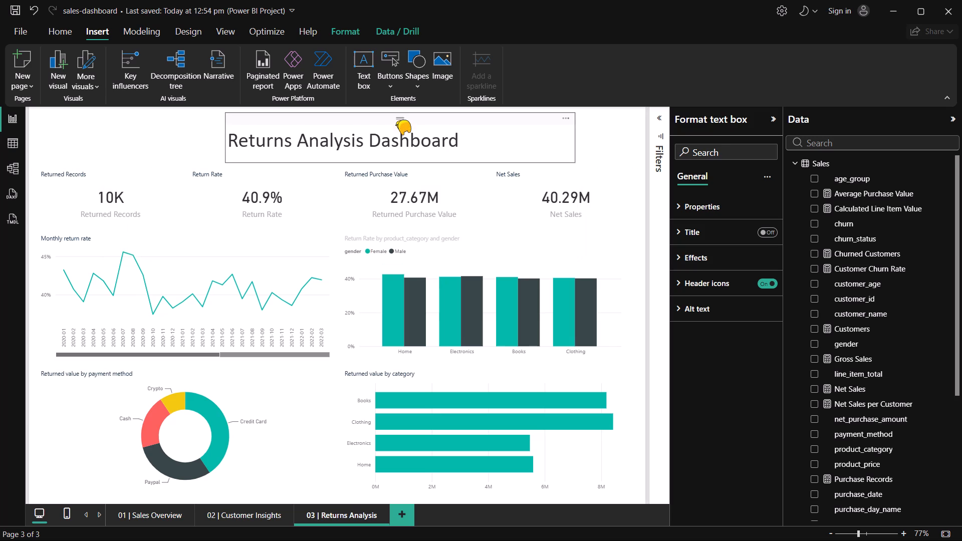
{"action": "left_click_drag", "start_coordinate": [397, 121], "coordinate": [398, 120]}
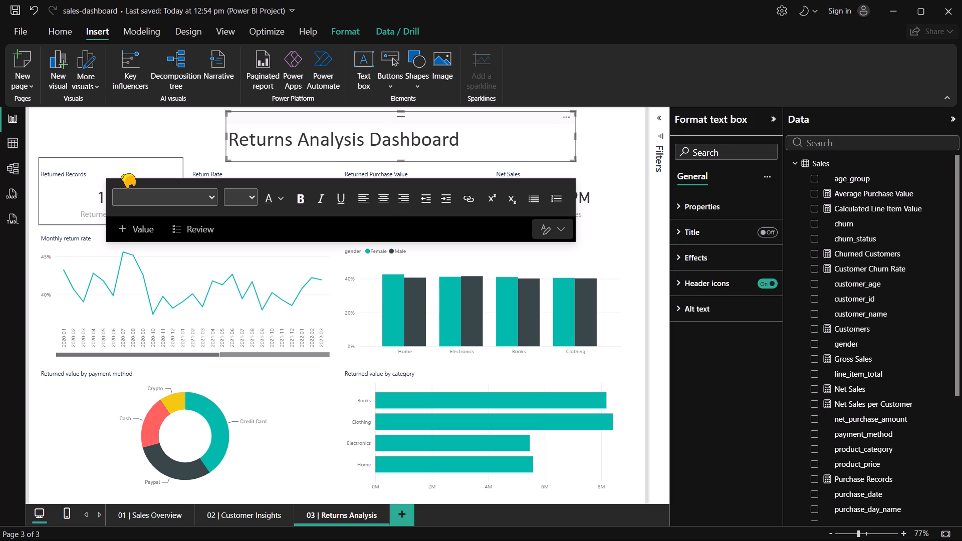
{"action": "left_click", "coordinate": [127, 141]}
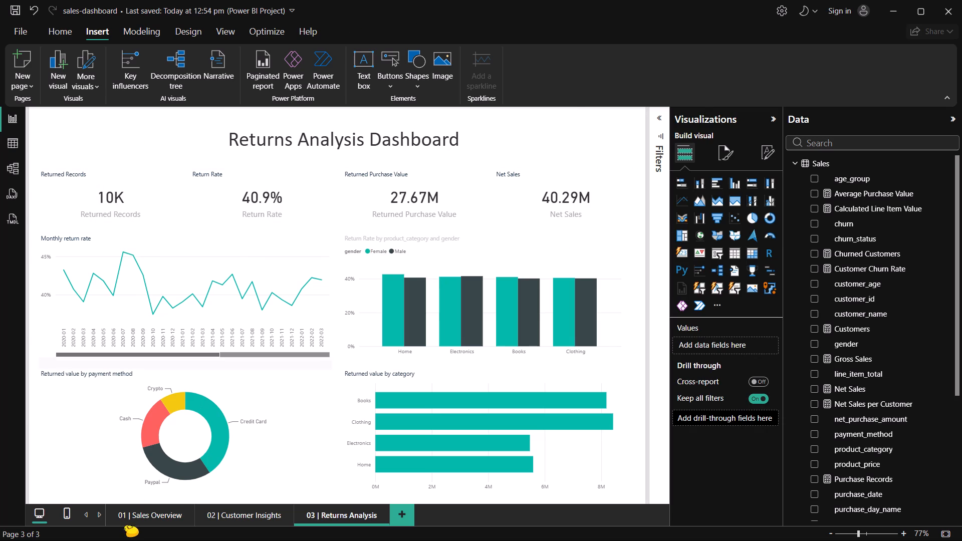
Compare the title placement across the Sales Overview, Customer Insights and Returns Analysis pages.
{"action": "left_click", "coordinate": [129, 518]}
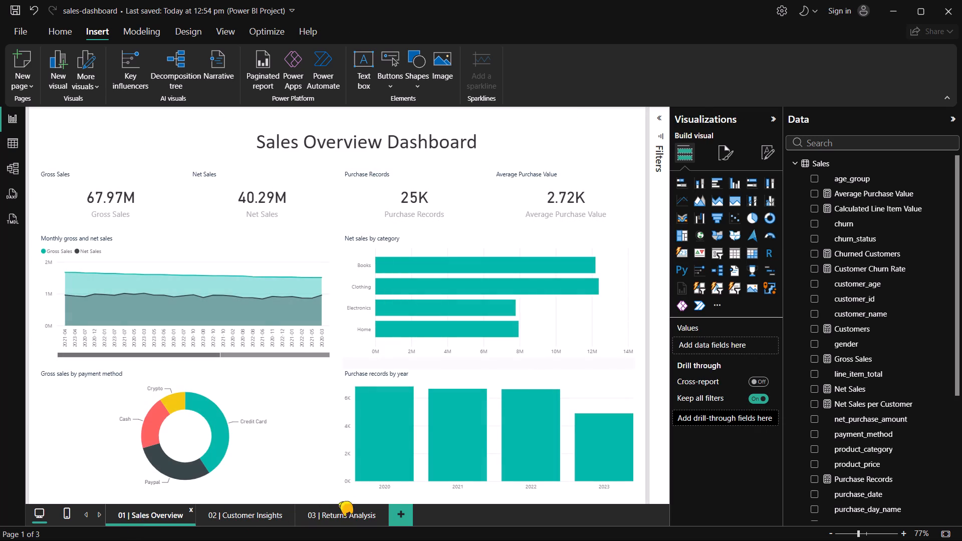
{"action": "left_click", "coordinate": [235, 514]}
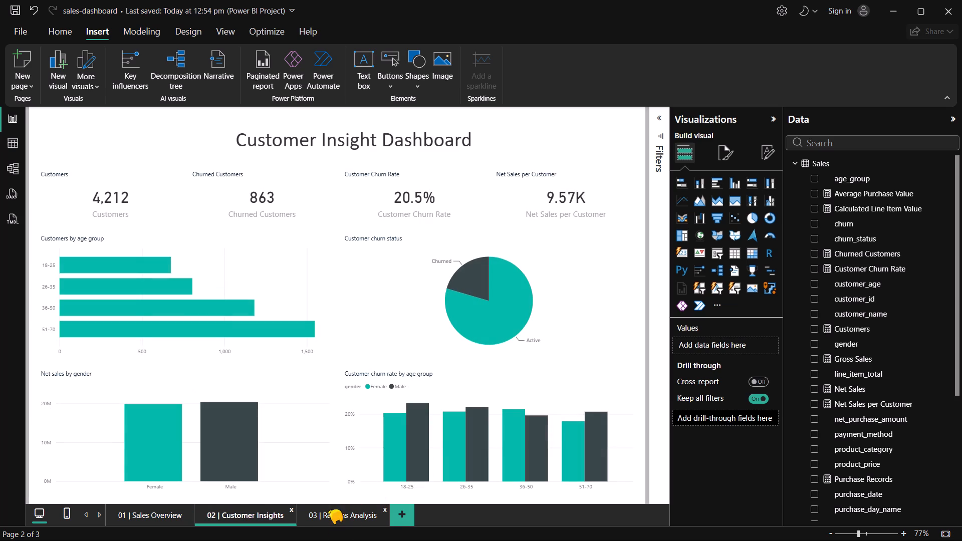
{"action": "left_click", "coordinate": [329, 510]}
{"action": "left_click", "coordinate": [130, 516]}
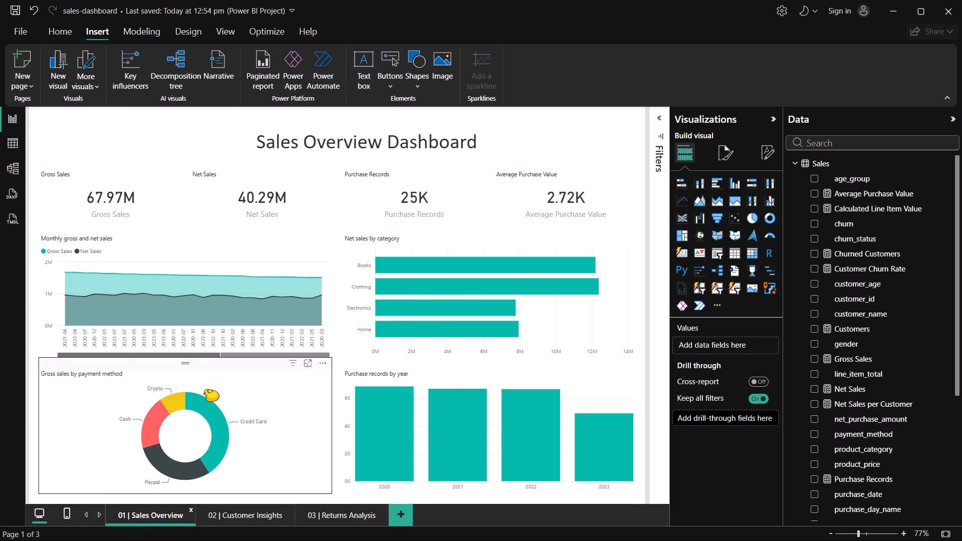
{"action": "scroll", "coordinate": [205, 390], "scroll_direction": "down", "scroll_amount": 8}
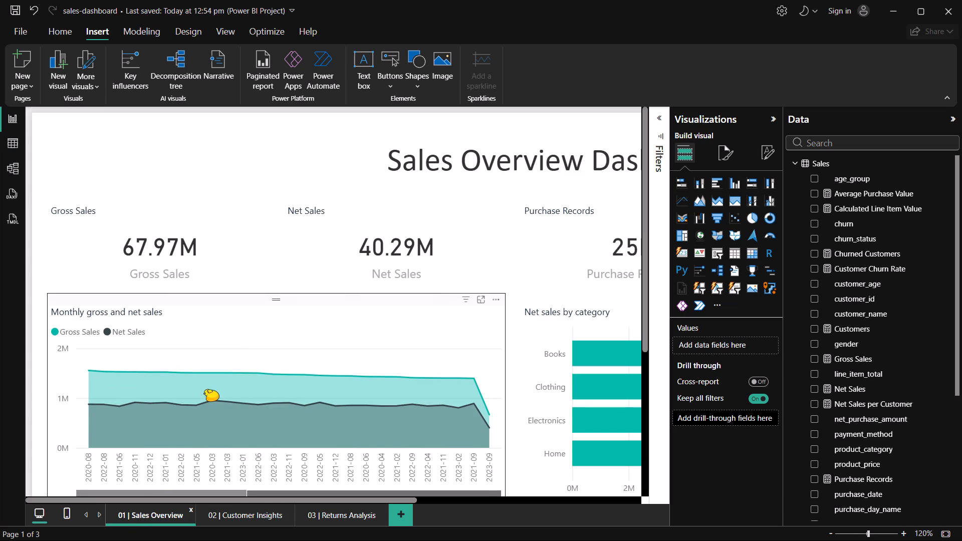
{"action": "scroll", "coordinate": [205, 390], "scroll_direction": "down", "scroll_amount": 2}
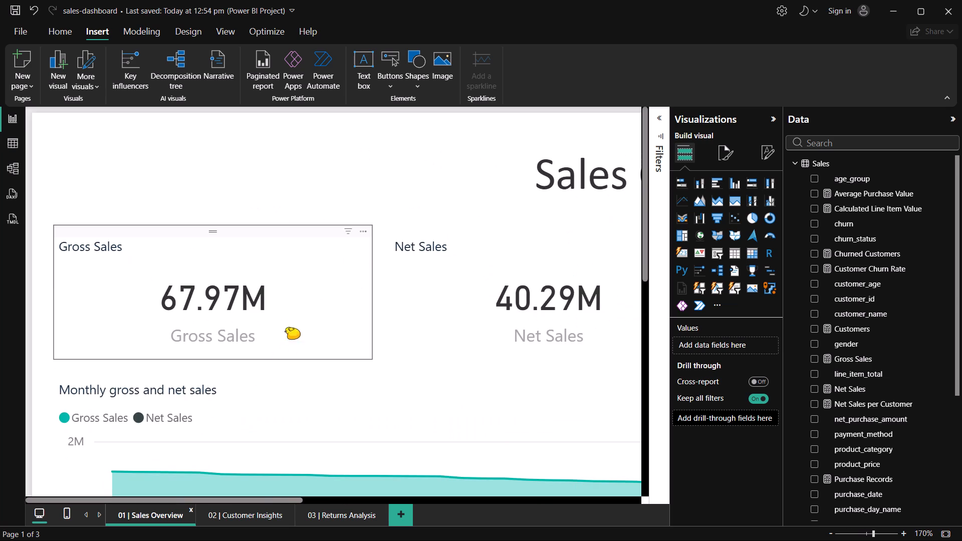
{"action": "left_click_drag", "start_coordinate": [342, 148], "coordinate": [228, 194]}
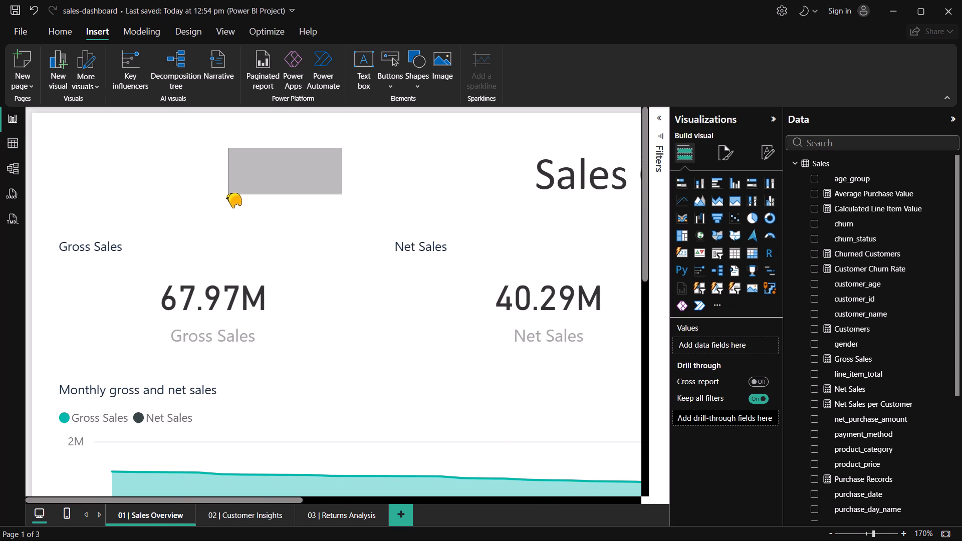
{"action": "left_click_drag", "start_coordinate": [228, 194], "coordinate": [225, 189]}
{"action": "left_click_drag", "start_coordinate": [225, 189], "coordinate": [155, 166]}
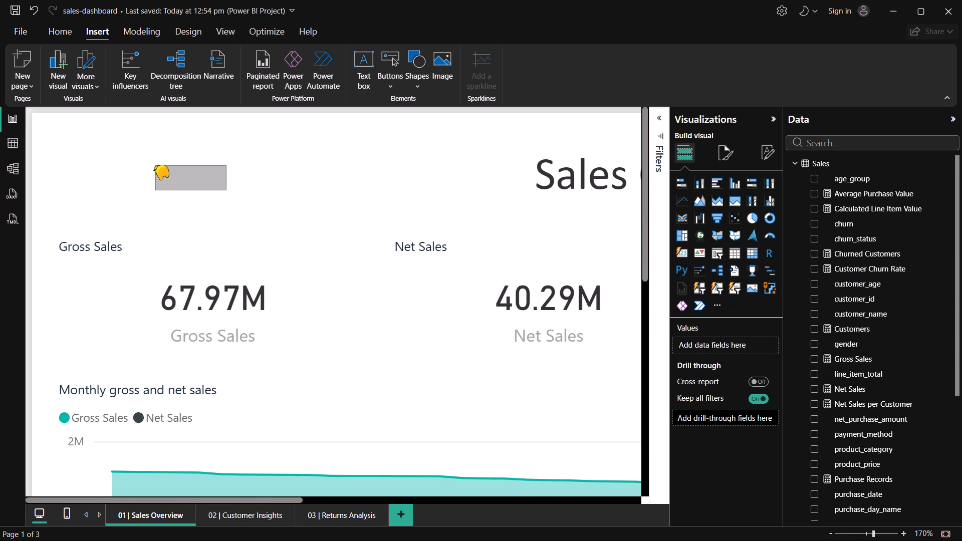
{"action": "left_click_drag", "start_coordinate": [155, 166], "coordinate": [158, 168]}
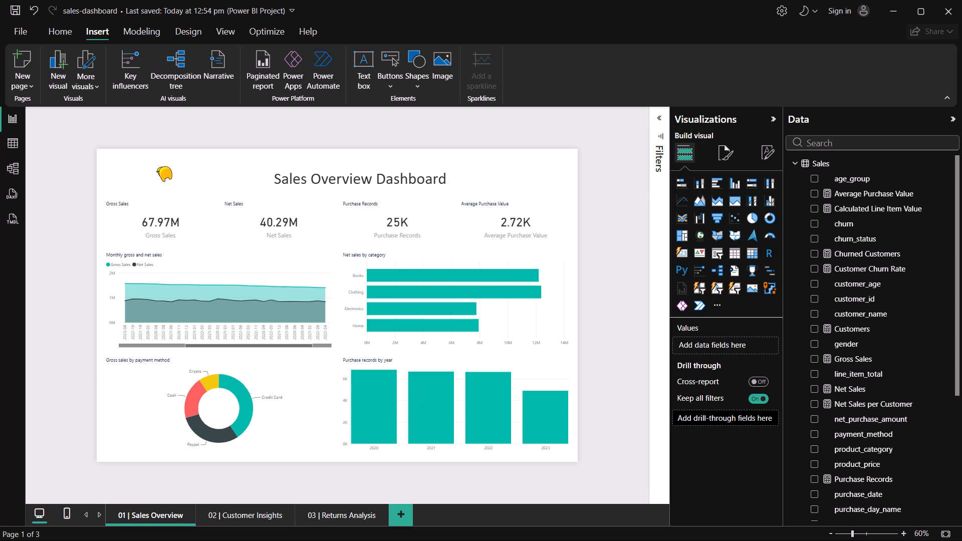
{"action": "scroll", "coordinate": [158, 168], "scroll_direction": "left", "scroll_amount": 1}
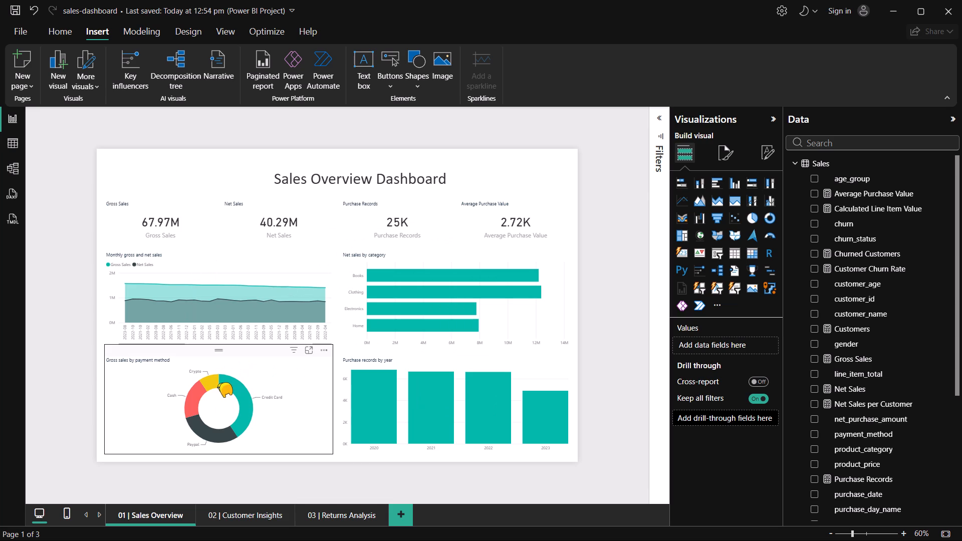
Review the layout and titles of the Sales Overview, Customer Insights and Returns Analysis pages.
{"action": "left_click", "coordinate": [224, 522]}
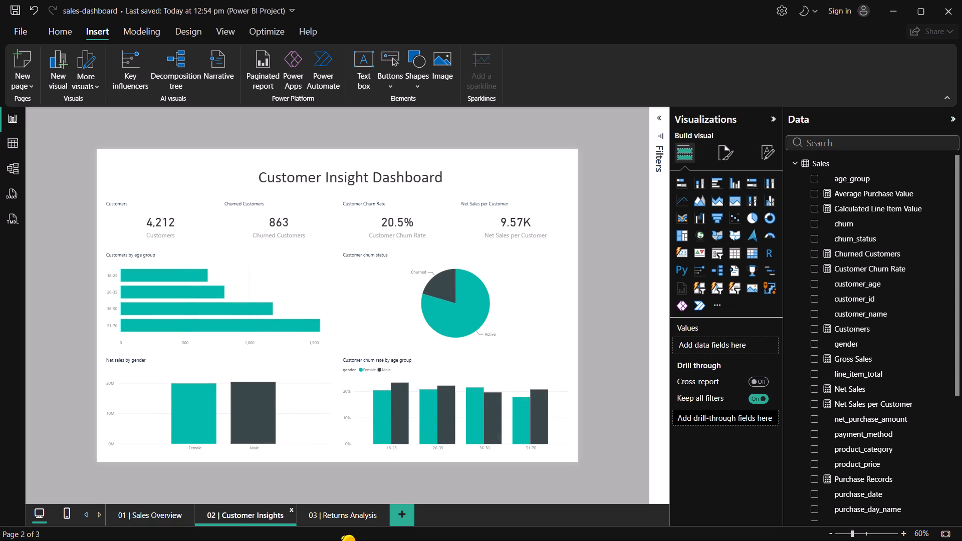
{"action": "left_click", "coordinate": [150, 507]}
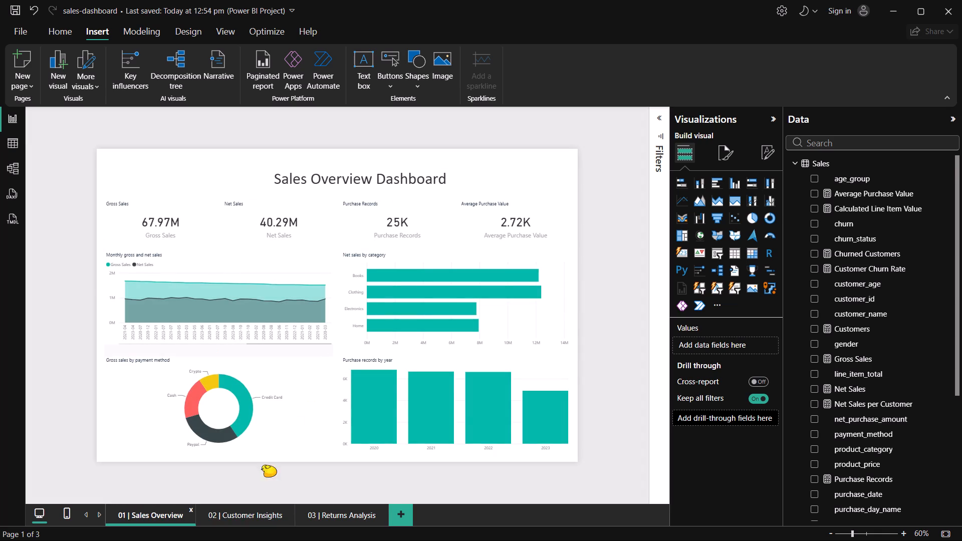
{"action": "left_click", "coordinate": [249, 511]}
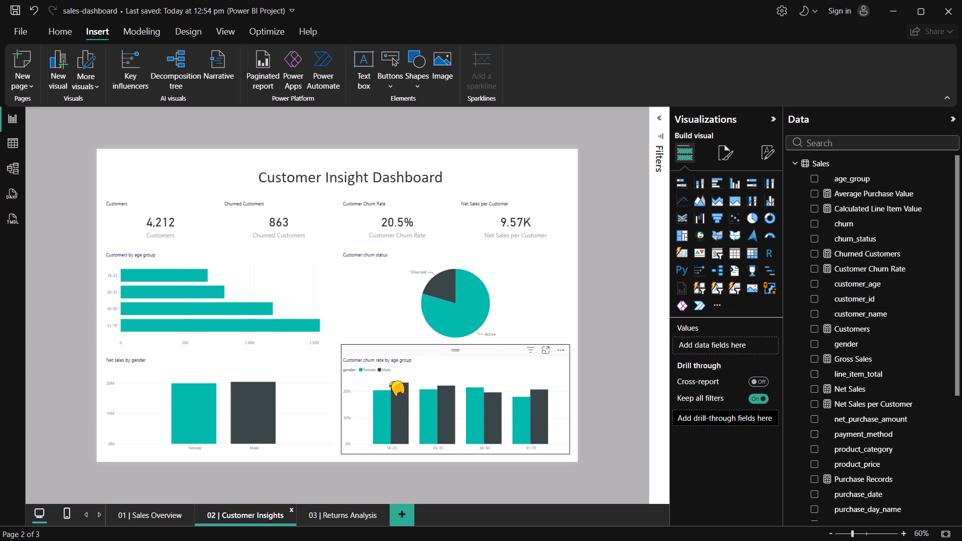
{"action": "left_click", "coordinate": [323, 505]}
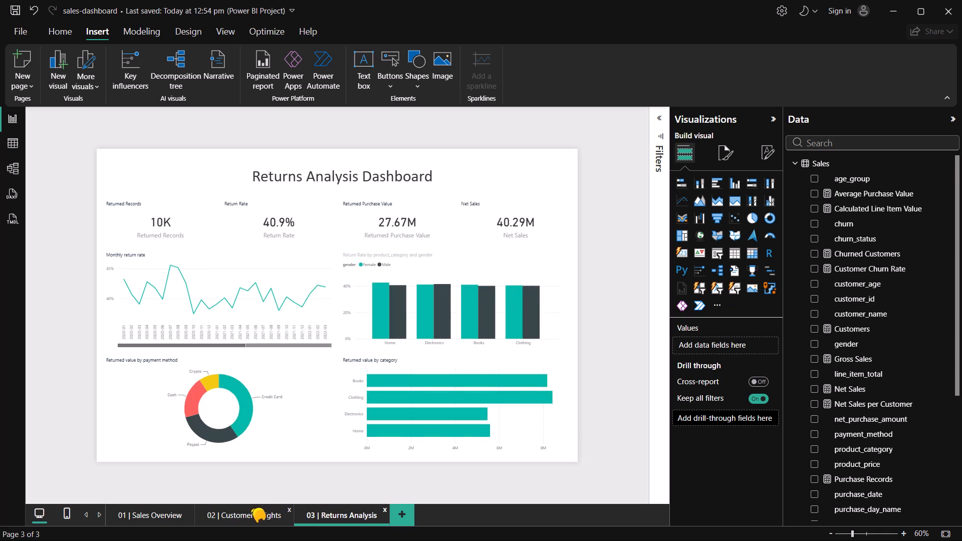
{"action": "left_click", "coordinate": [250, 509]}
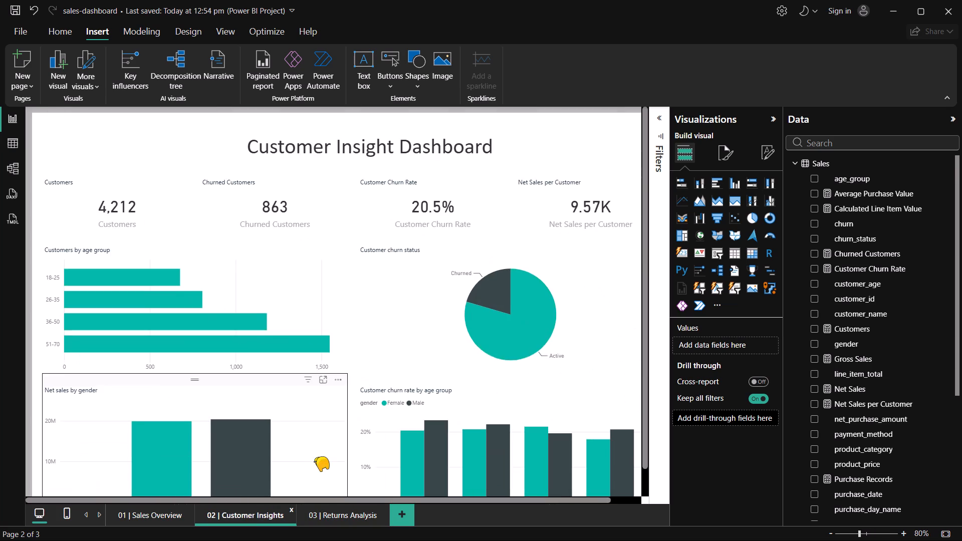
{"action": "left_click", "coordinate": [316, 458]}
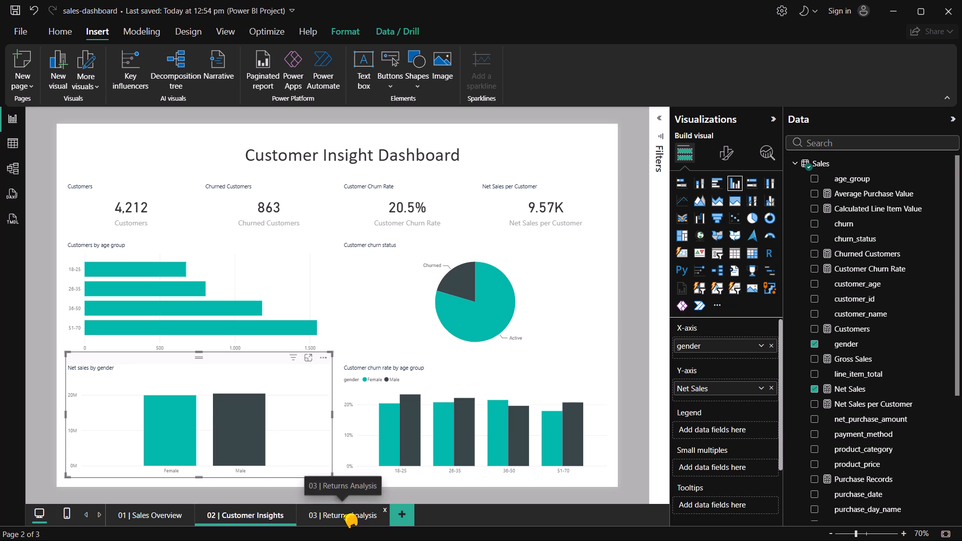
{"action": "left_click", "coordinate": [344, 514]}
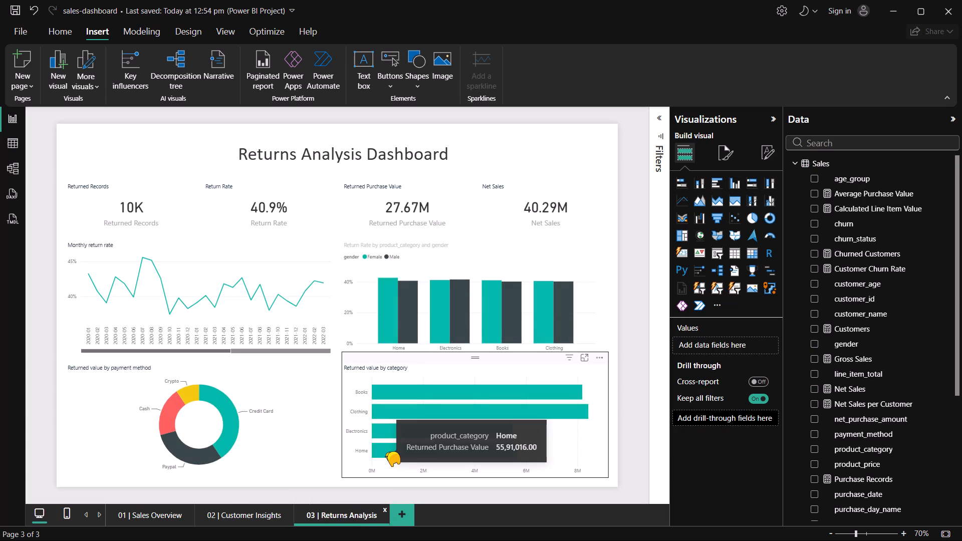
{"action": "left_click", "coordinate": [623, 422]}
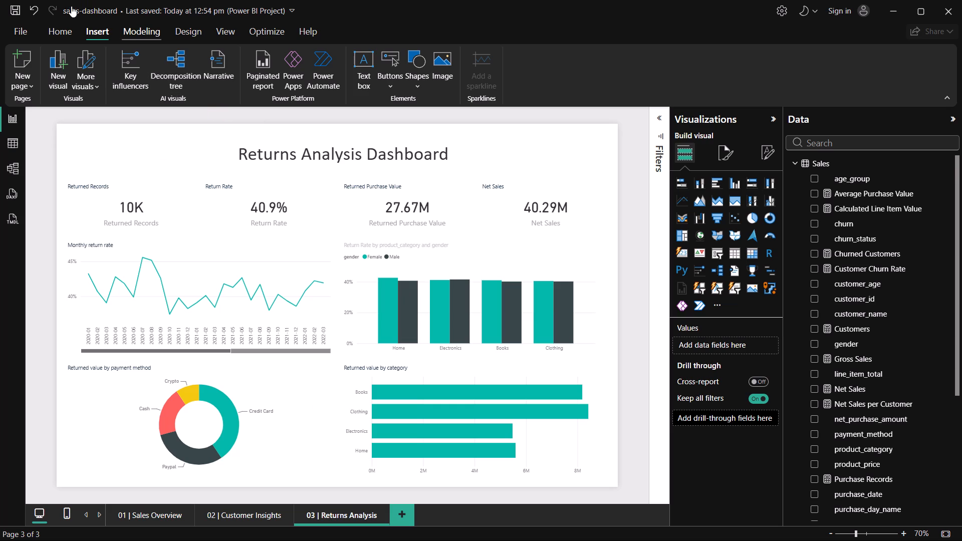
Save the sales-dashboard project and check its file details.
{"action": "left_click", "coordinate": [9, 14]}
{"action": "left_click", "coordinate": [280, 7]}
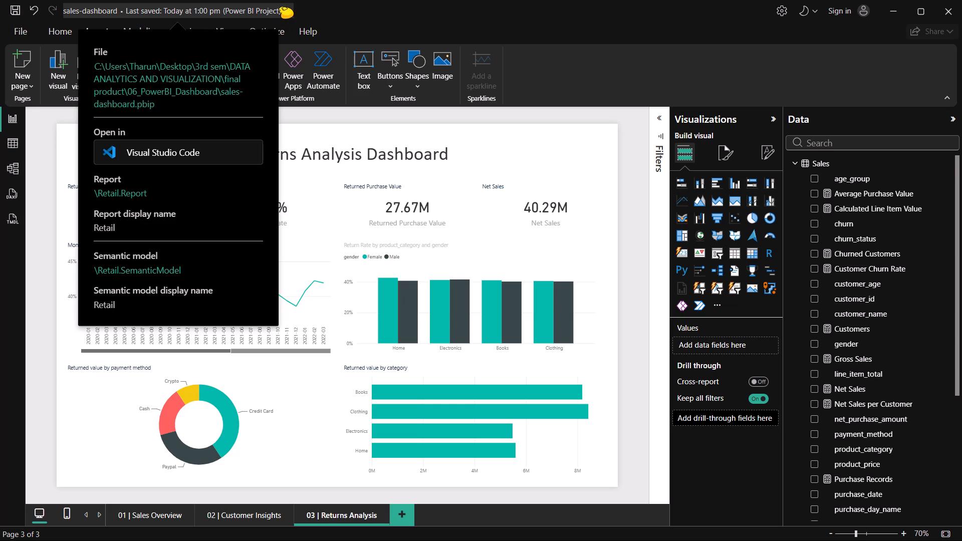
{"action": "left_click", "coordinate": [280, 7]}
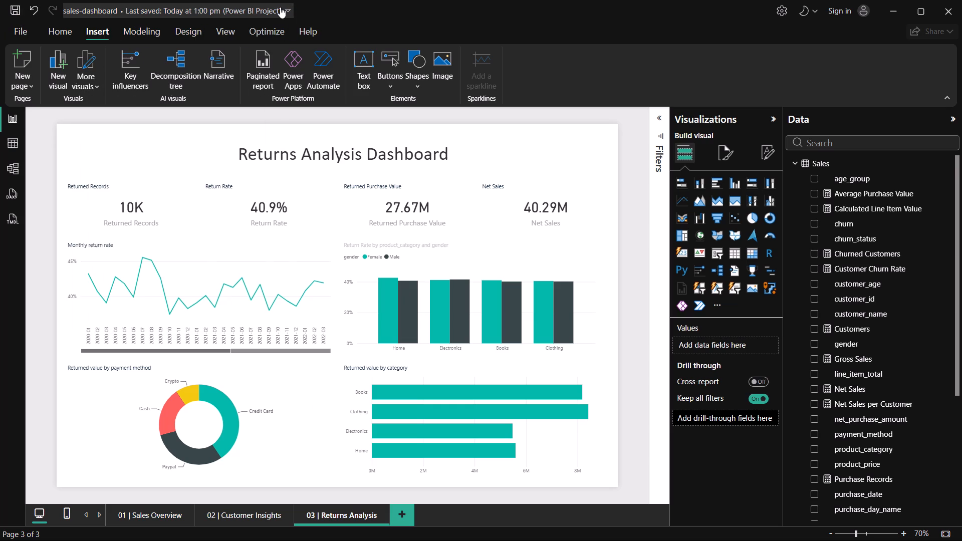
Save a copy of the project on this device in the 06_PowerBI_Dashboard folder as "sales-dashboard final dash board".
{"action": "left_click", "coordinate": [20, 32]}
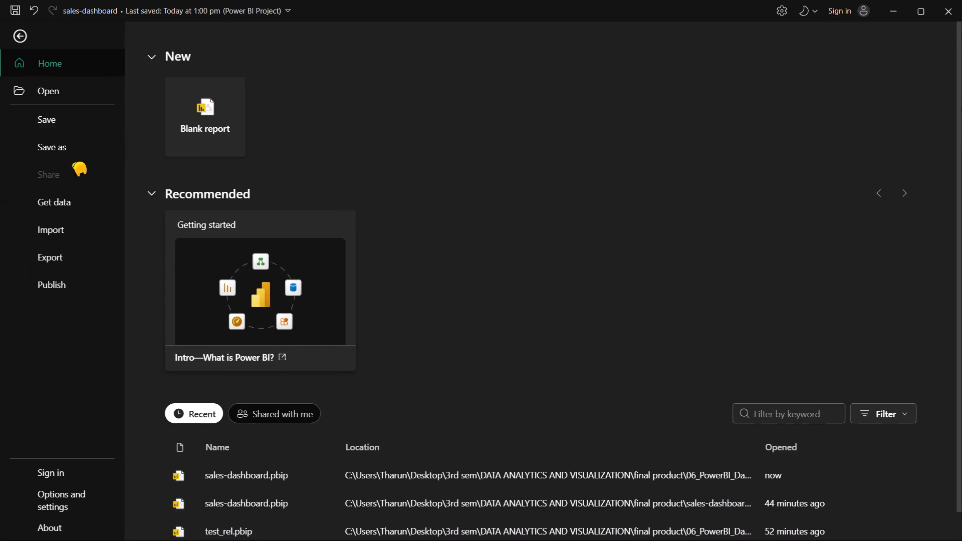
{"action": "left_click", "coordinate": [57, 147]}
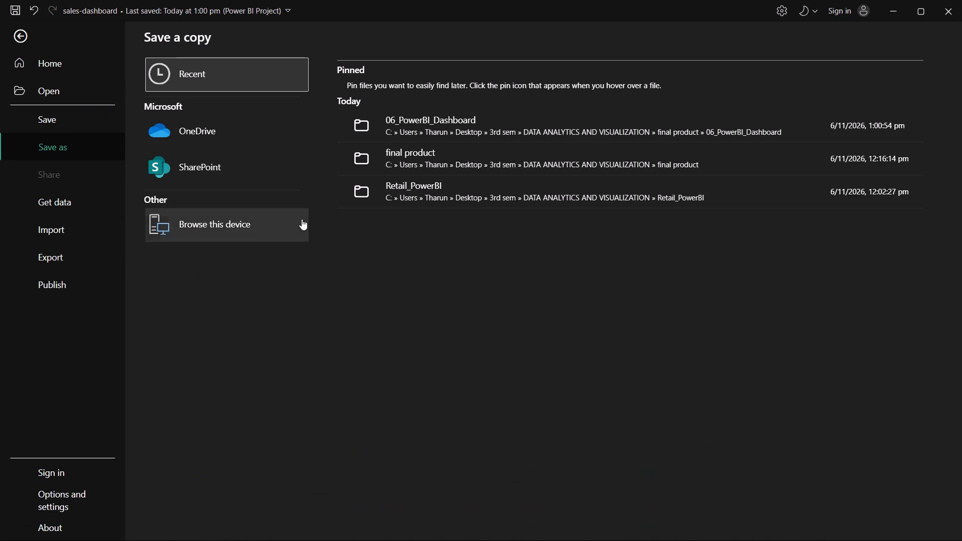
{"action": "left_click", "coordinate": [227, 221]}
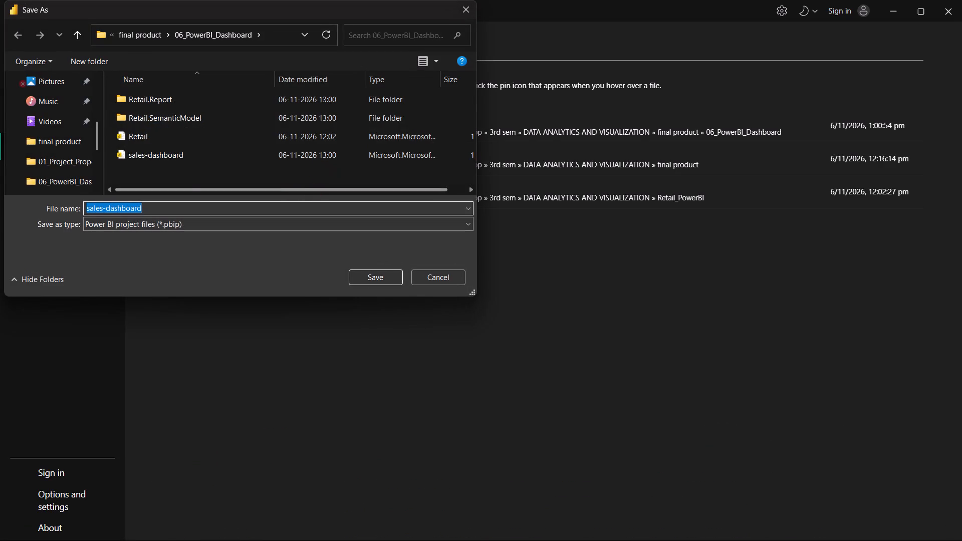
{"action": "left_click", "coordinate": [159, 204]}
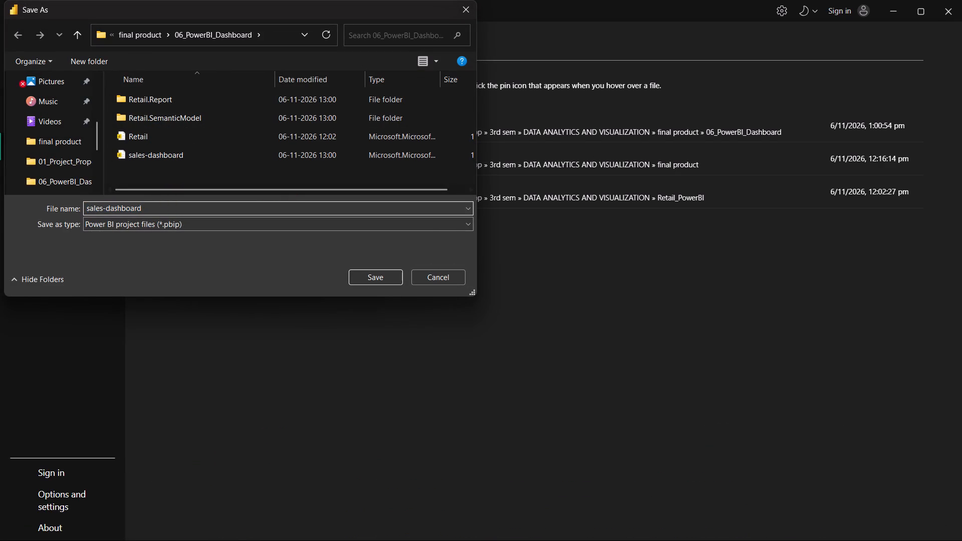
{"action": "key", "text": "space"}
{"action": "type", "text": "final"}
{"action": "key", "text": "space"}
{"action": "type", "text": "dash board"}
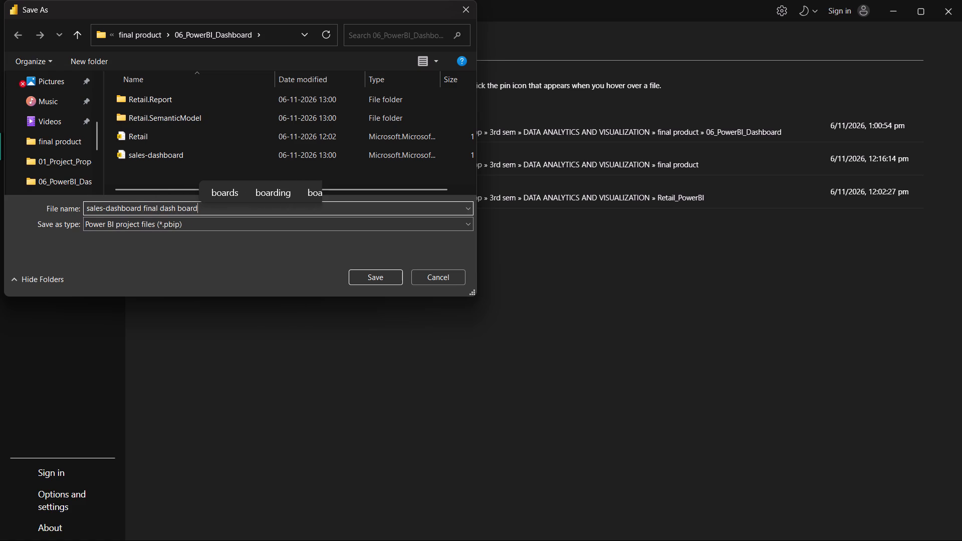
{"action": "left_click", "coordinate": [377, 278]}
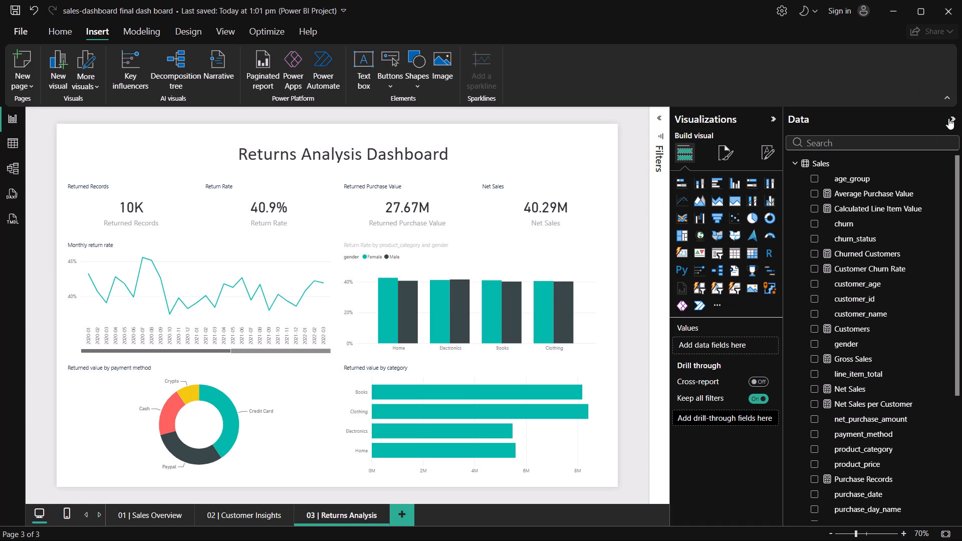
Capture the full Sales Overview report page as a rectangular screenshot with Snipping Tool.
{"action": "left_click", "coordinate": [146, 518]}
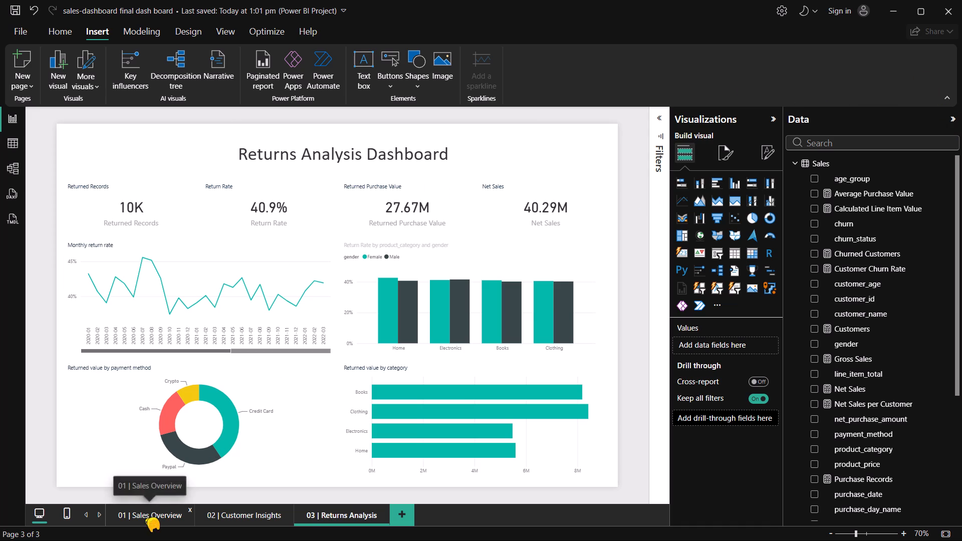
{"action": "key", "text": "shift+super+s"}
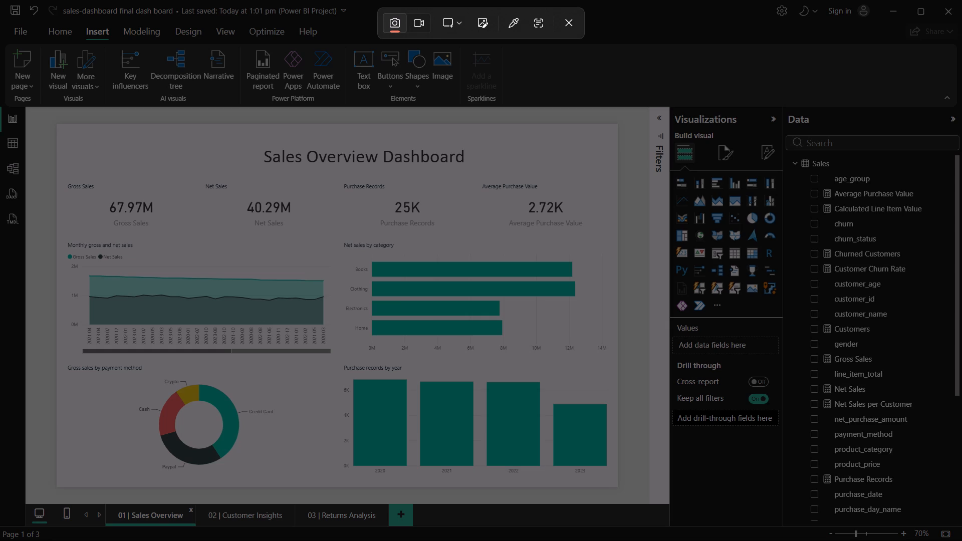
{"action": "left_click_drag", "start_coordinate": [57, 123], "coordinate": [625, 492]}
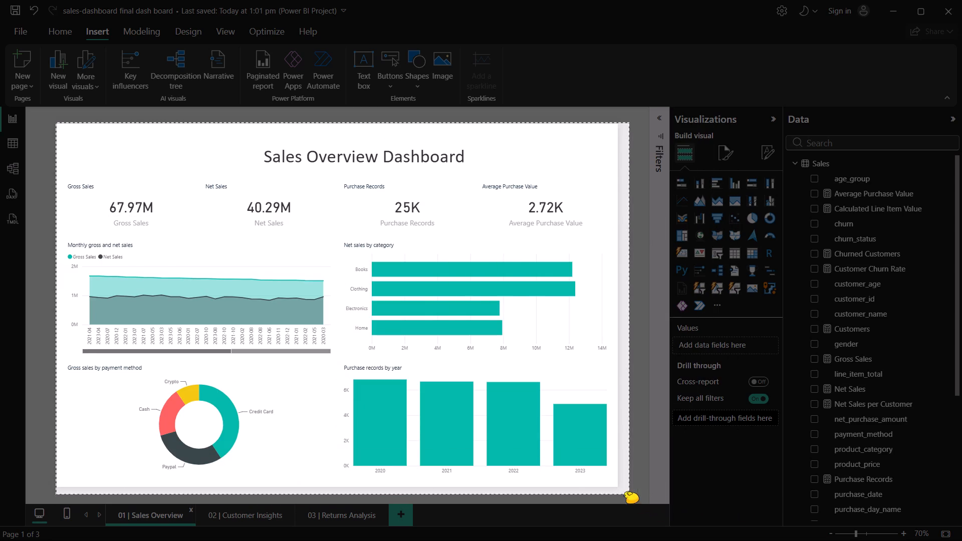
{"action": "left_click_drag", "start_coordinate": [625, 492], "coordinate": [619, 487]}
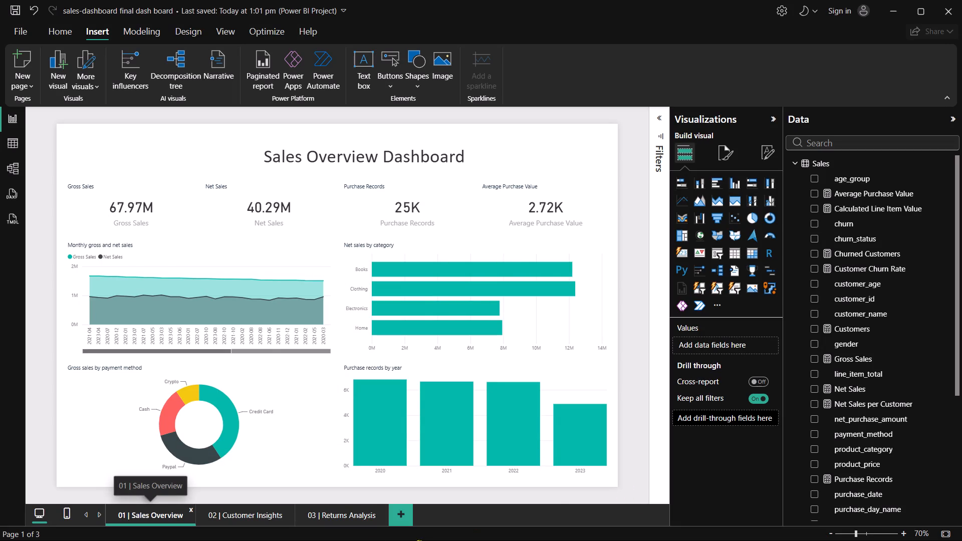
Capture the full Customer Insights report page as a rectangular screenshot with Snipping Tool.
{"action": "left_click", "coordinate": [222, 513]}
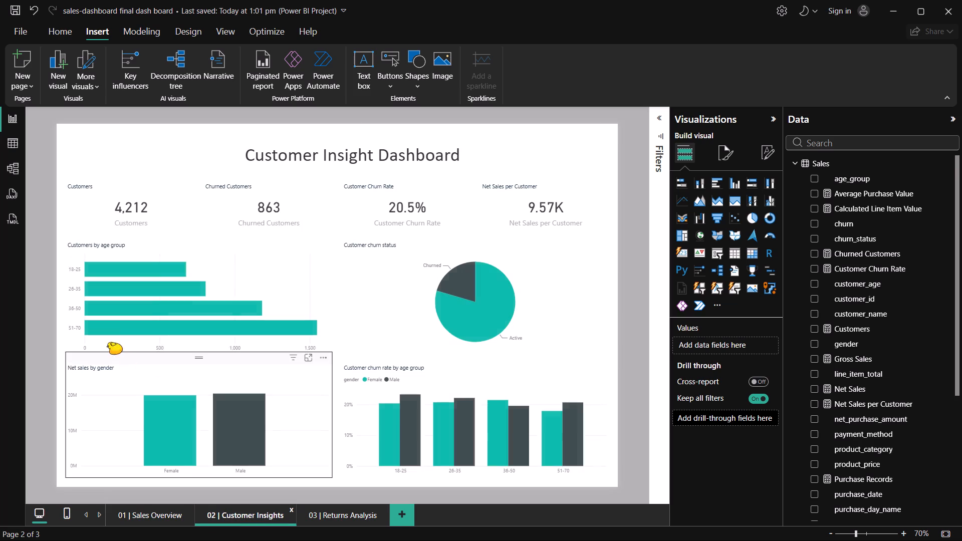
{"action": "key", "text": "shift+super+s"}
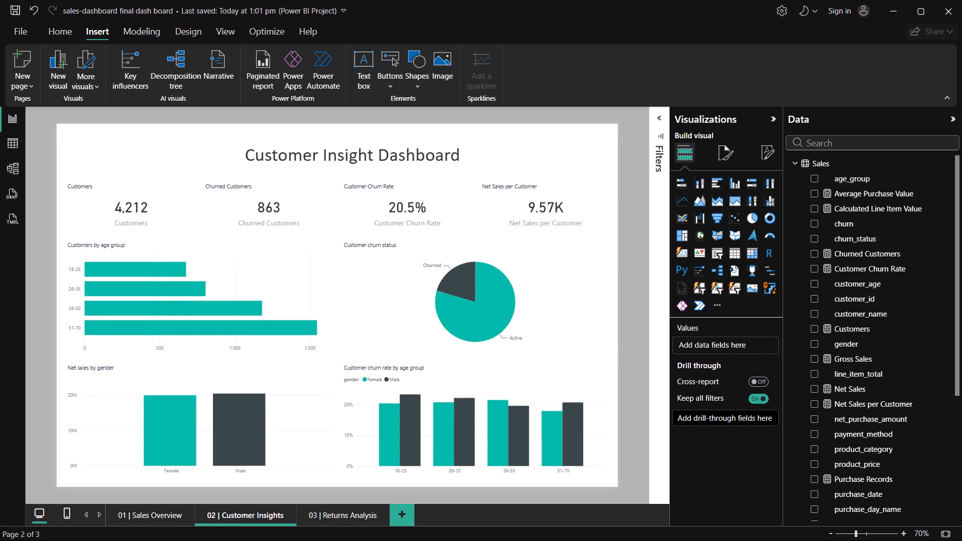
{"action": "left_click_drag", "start_coordinate": [56, 124], "coordinate": [636, 454]}
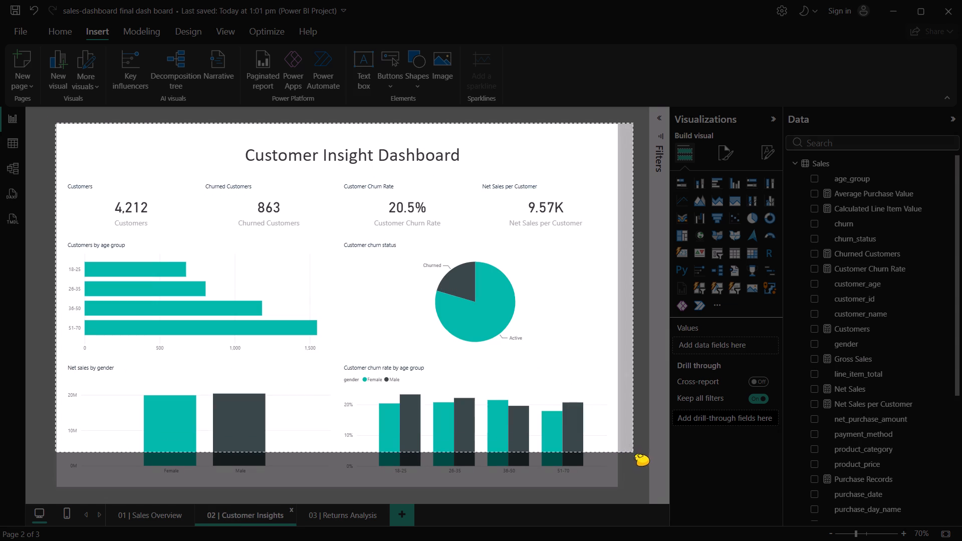
{"action": "left_click_drag", "start_coordinate": [636, 454], "coordinate": [618, 488]}
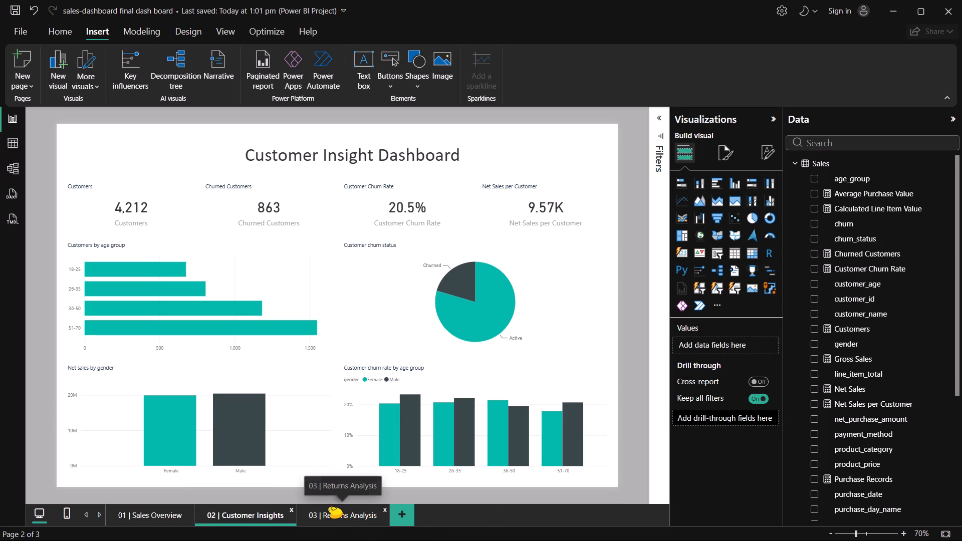
Capture the full Returns Analysis report page as a rectangular screenshot with Snipping Tool.
{"action": "left_click", "coordinate": [329, 507]}
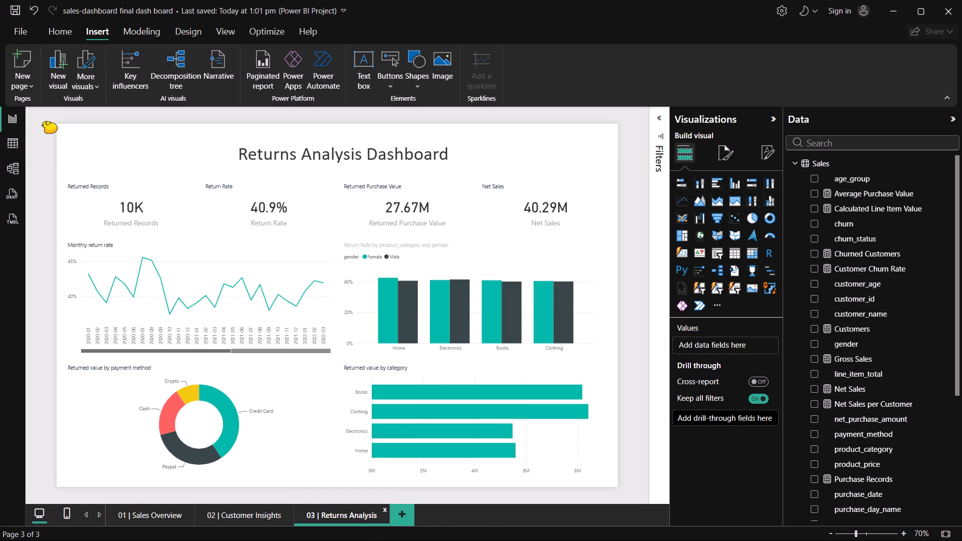
{"action": "key", "text": "shift+super+s"}
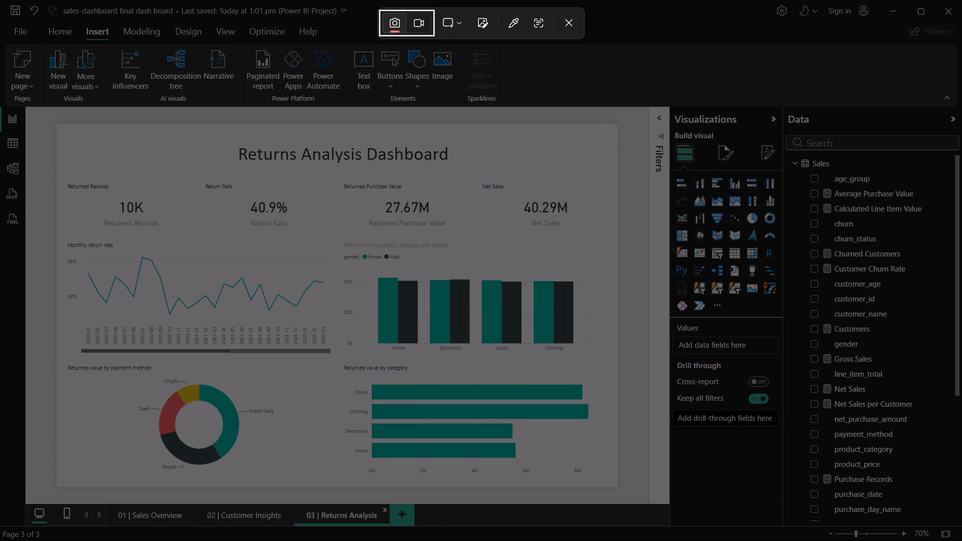
{"action": "left_click_drag", "start_coordinate": [56, 124], "coordinate": [60, 127]}
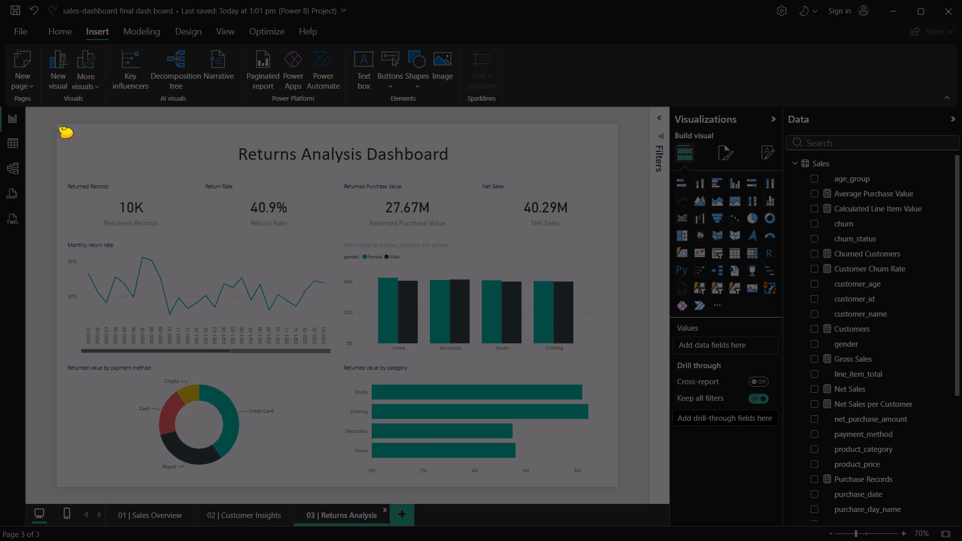
{"action": "left_click_drag", "start_coordinate": [60, 127], "coordinate": [624, 512]}
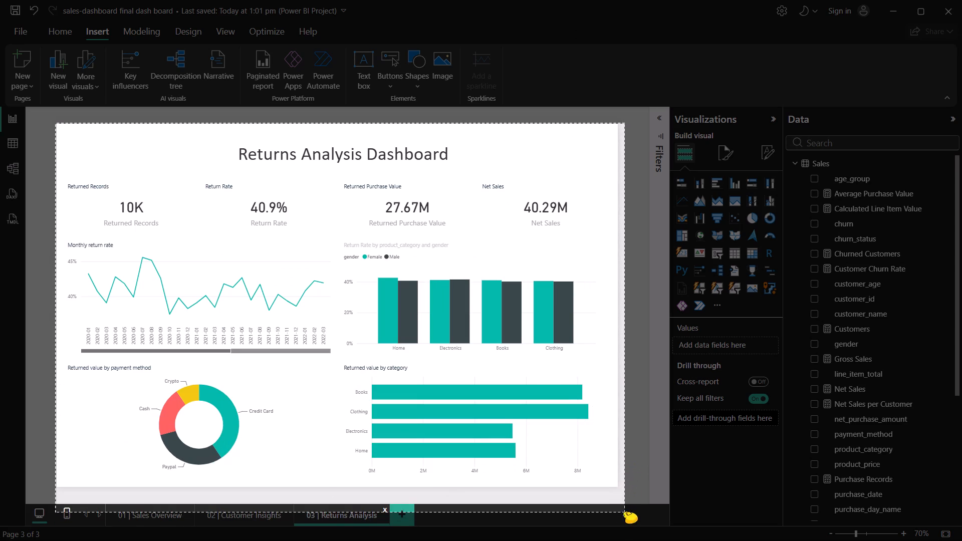
{"action": "left_click_drag", "start_coordinate": [624, 512], "coordinate": [618, 486]}
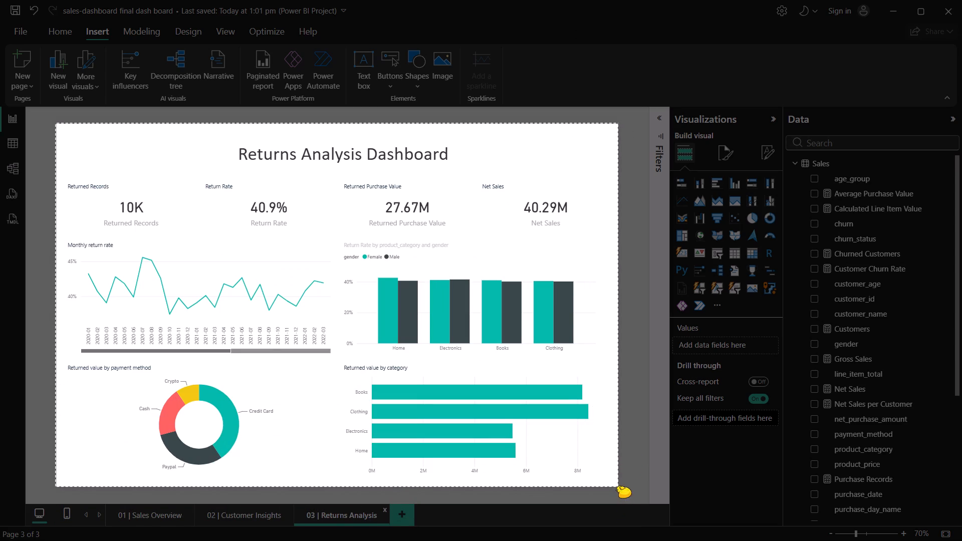
{"action": "left_click_drag", "start_coordinate": [618, 486], "coordinate": [621, 488]}
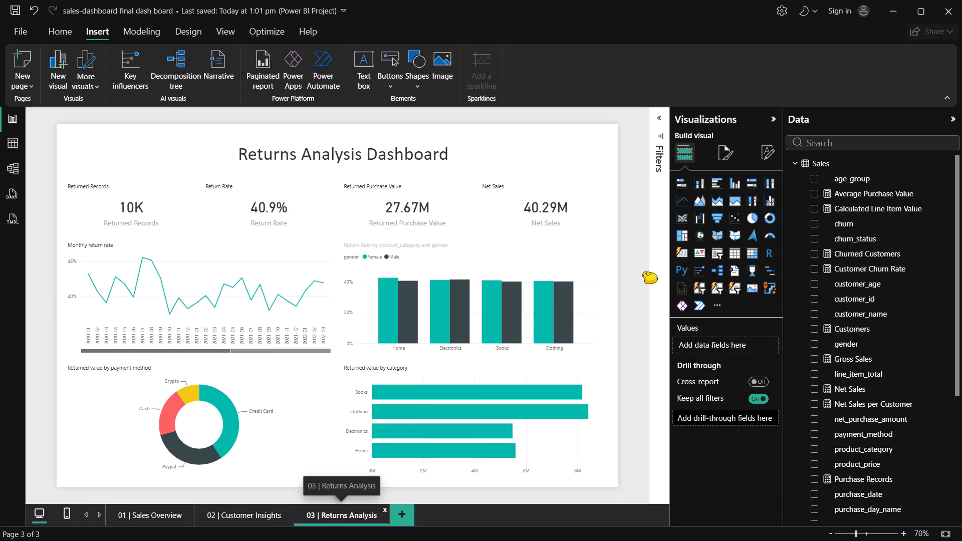
Close the report and reopen "sales-dashboard final dash board" from the recent files in File Explorer.
{"action": "left_click", "coordinate": [942, 0]}
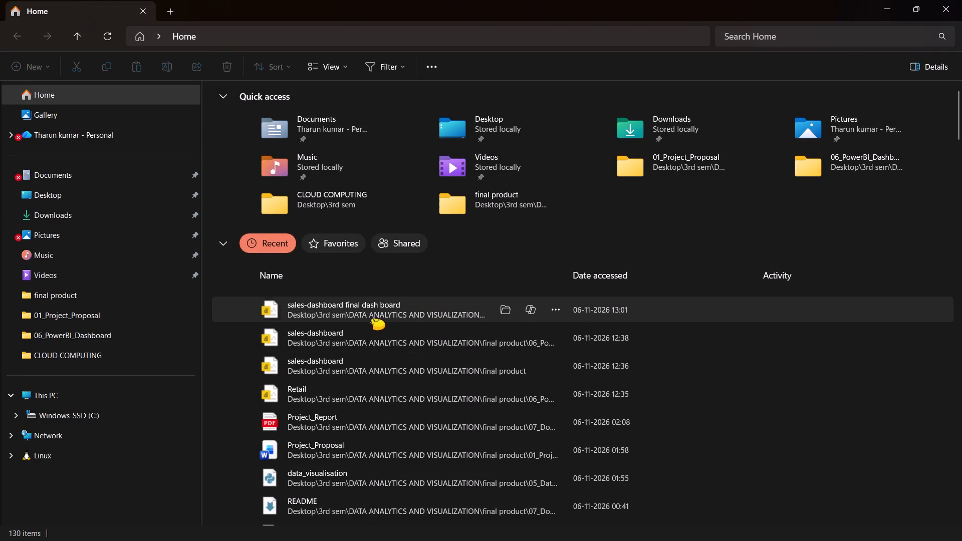
{"action": "double_click", "coordinate": [372, 308]}
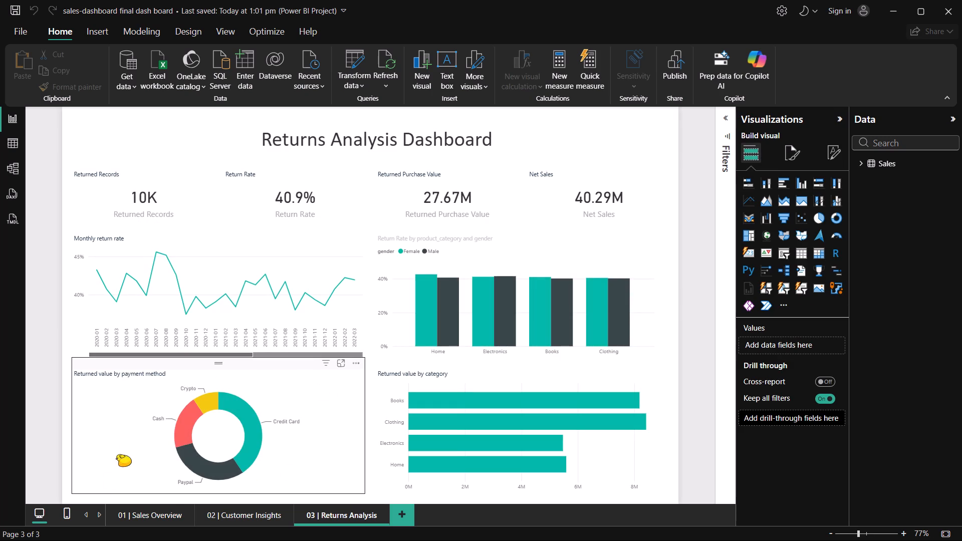
Review the Sales Overview, Customer Insights and Returns Analysis pages of the reopened report, and close it.
{"action": "left_click", "coordinate": [141, 513]}
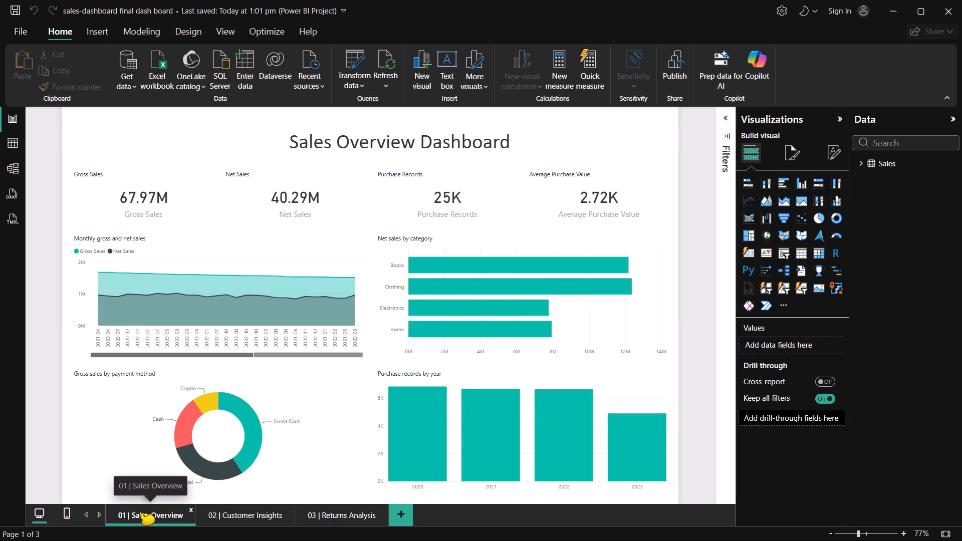
{"action": "left_click", "coordinate": [233, 522]}
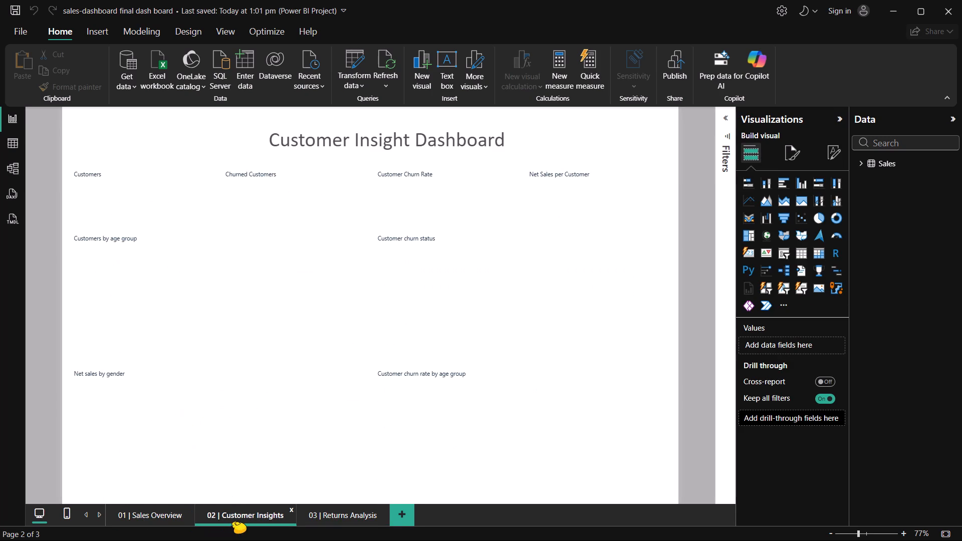
{"action": "left_click", "coordinate": [338, 515]}
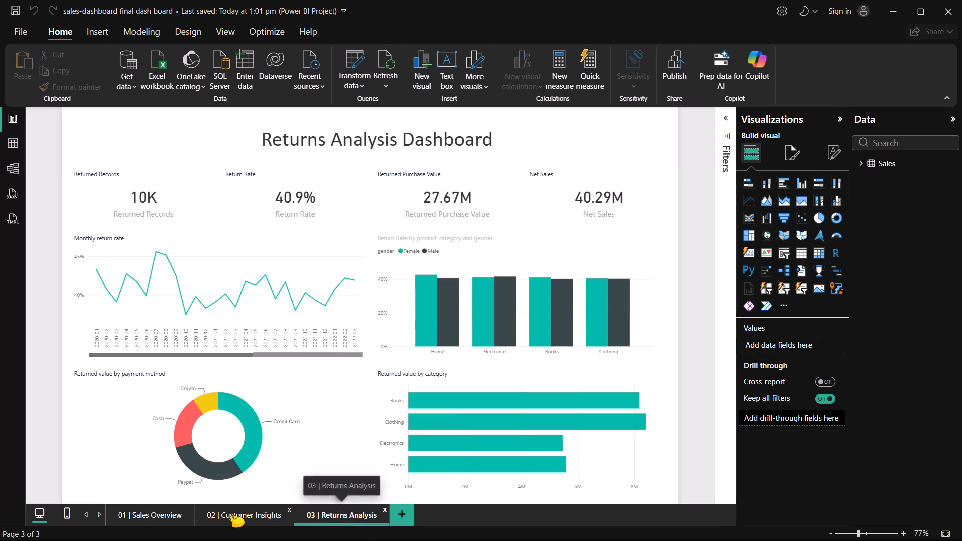
{"action": "left_click", "coordinate": [148, 513]}
{"action": "left_click", "coordinate": [961, 0]}
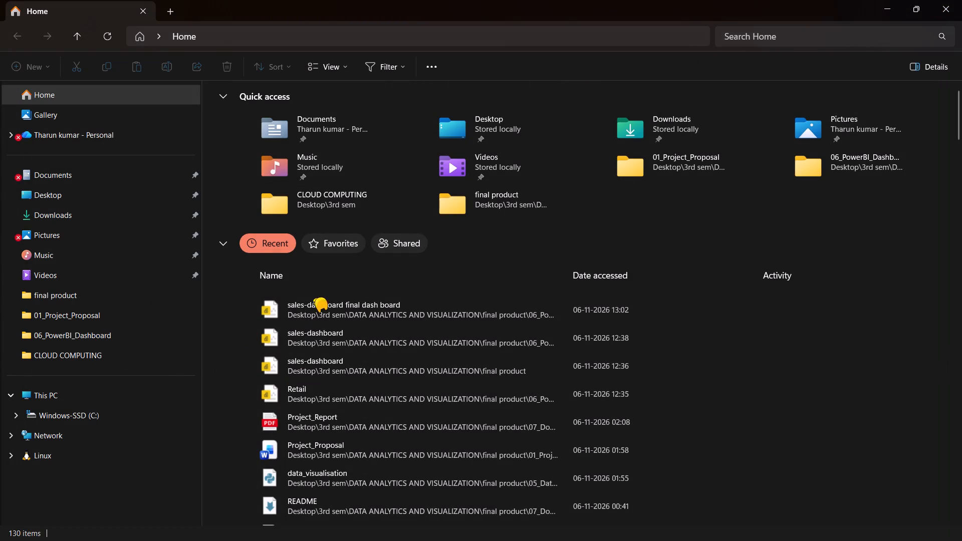
Delete the "sales-dashboard" and "Retail" project files from the 06_PowerBI_Dashboard folder inside final product.
{"action": "double_click", "coordinate": [93, 299]}
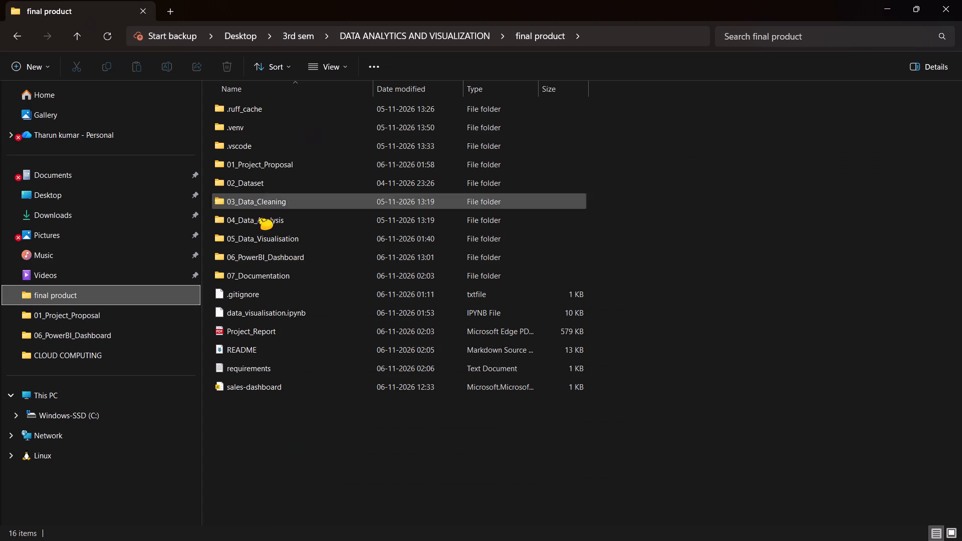
{"action": "double_click", "coordinate": [289, 258]}
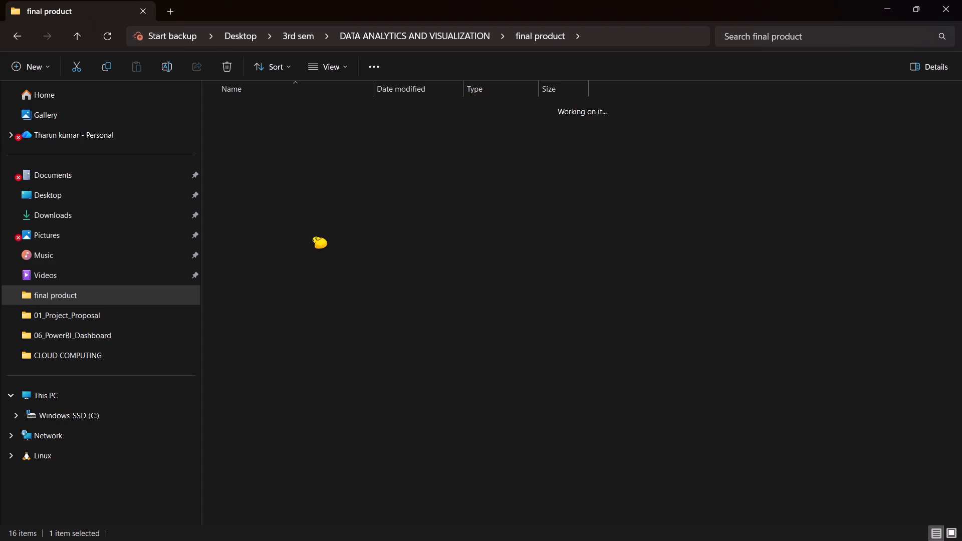
{"action": "left_click", "coordinate": [301, 216]}
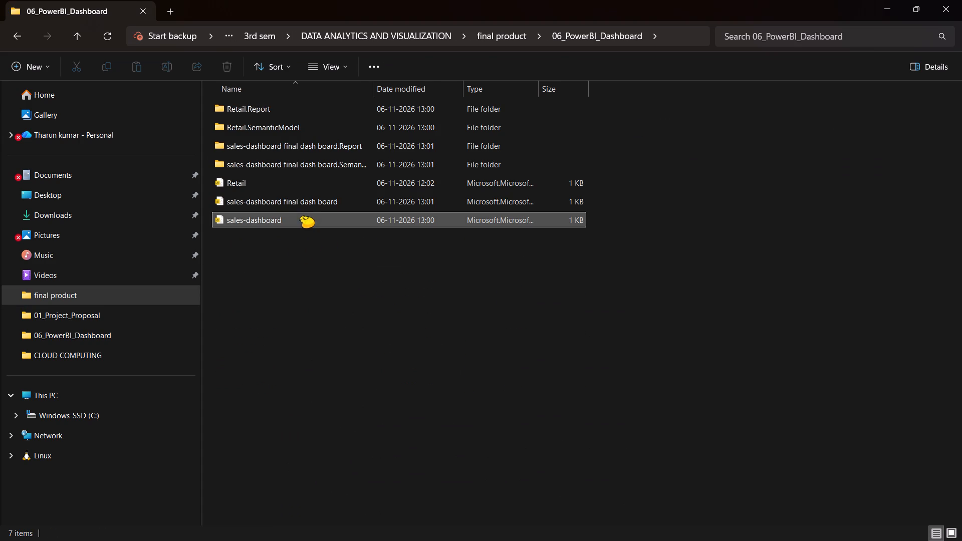
{"action": "key", "text": "Delete"}
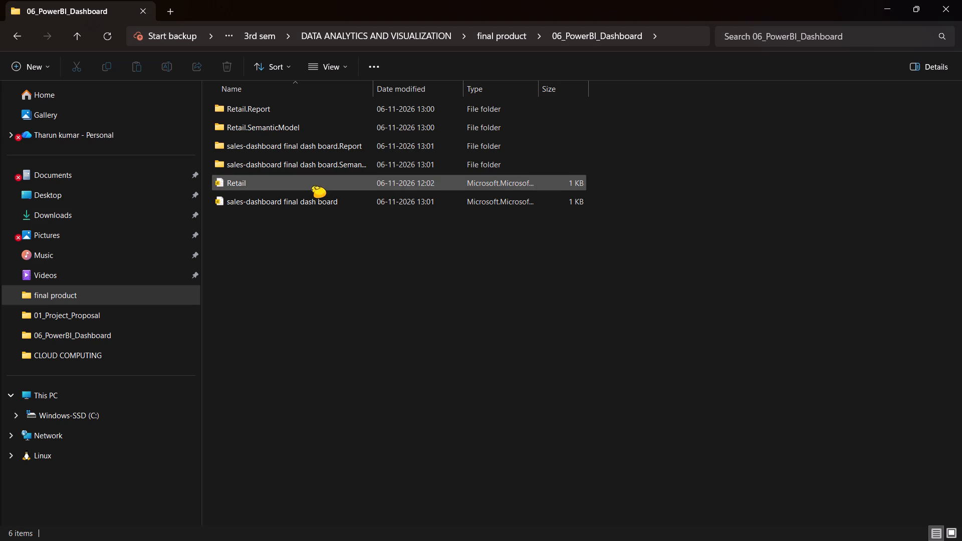
{"action": "left_click", "coordinate": [313, 185]}
{"action": "key", "text": "Delete"}
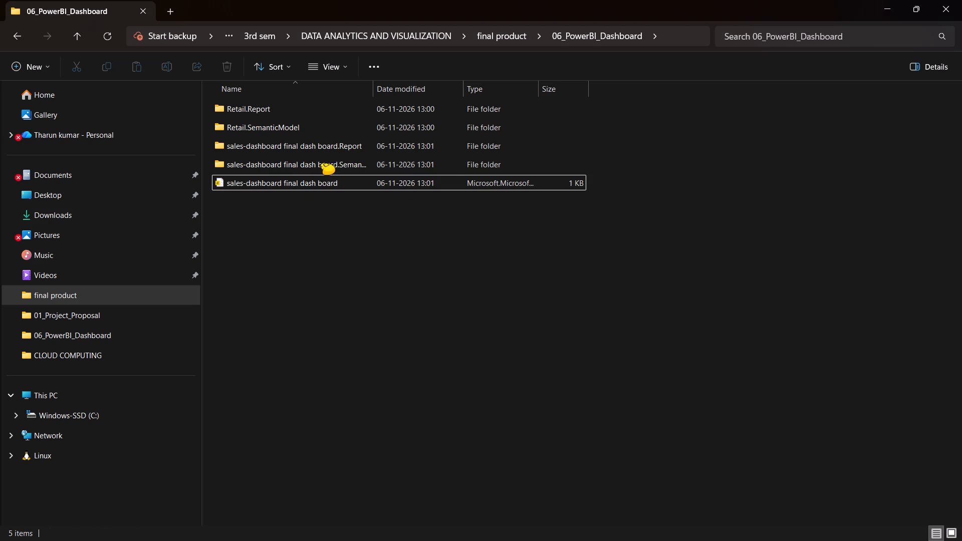
Delete the Report and SemanticModel folders of both "sales-dashboard final dash board" and "Retail" from 06_PowerBI_Dashboard.
{"action": "left_click", "coordinate": [322, 163]}
{"action": "key", "text": "Delete"}
{"action": "left_click", "coordinate": [323, 148]}
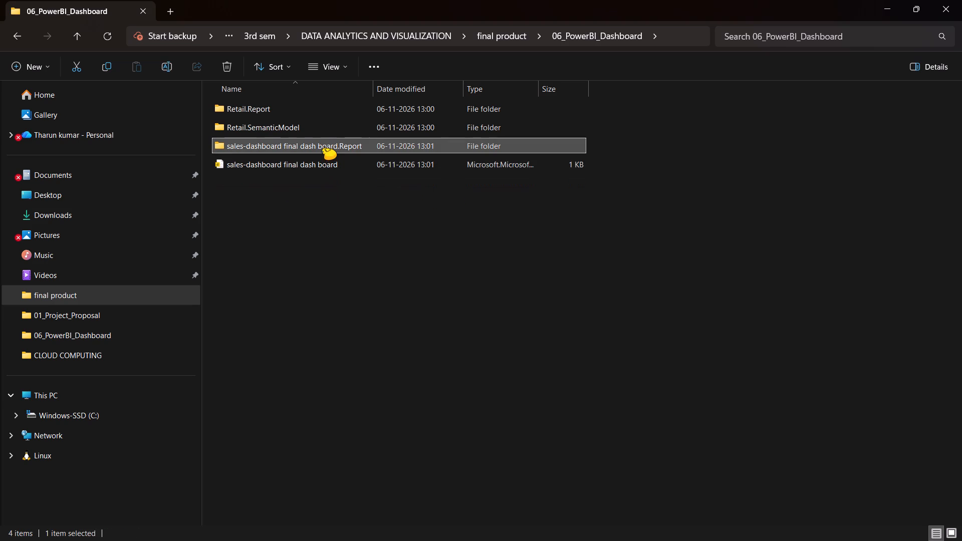
{"action": "key", "text": "Delete"}
{"action": "left_click", "coordinate": [328, 127]}
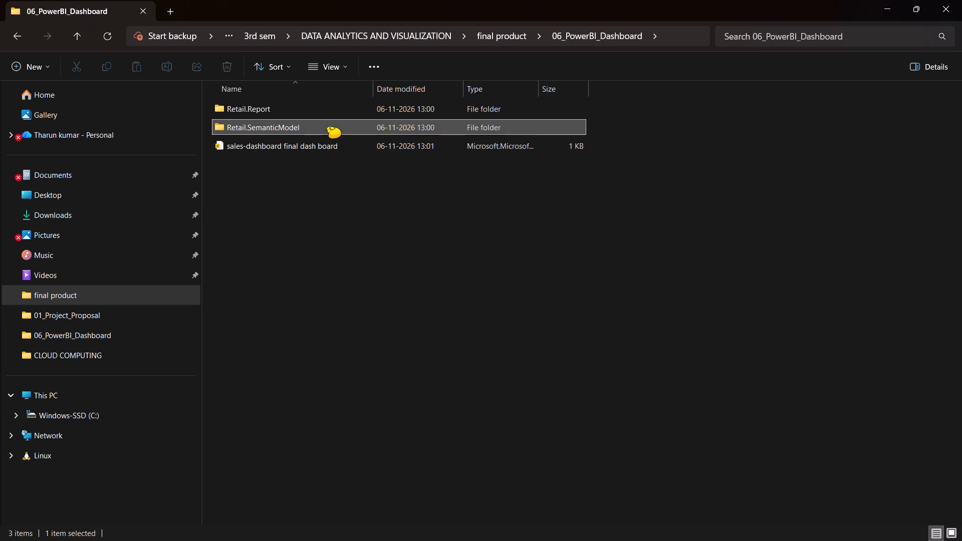
{"action": "key", "text": "Delete"}
{"action": "left_click", "coordinate": [334, 110]}
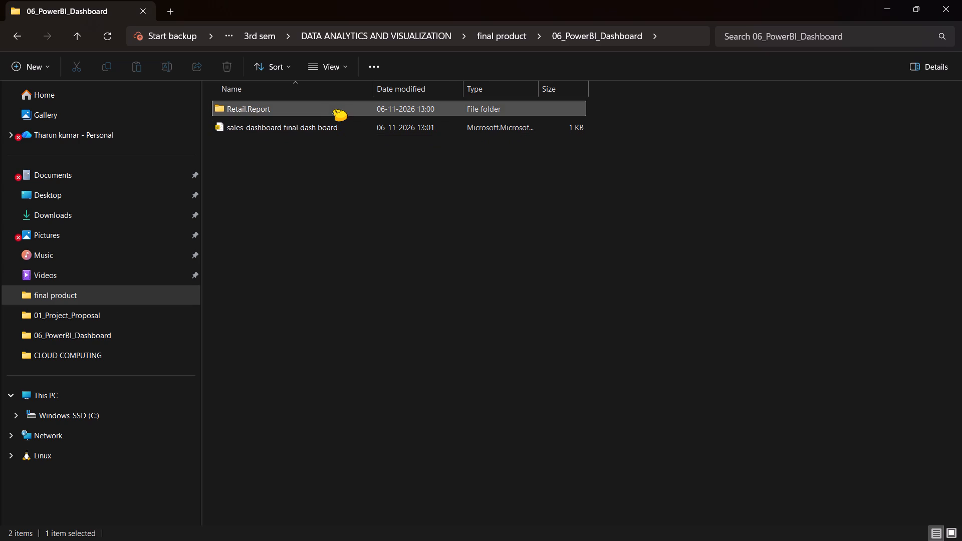
{"action": "key", "text": "Delete"}
Check the 05_Data_Visualisation folder, and delete the README and requirements files from the 07_Documentation folder.
{"action": "left_click", "coordinate": [7, 31]}
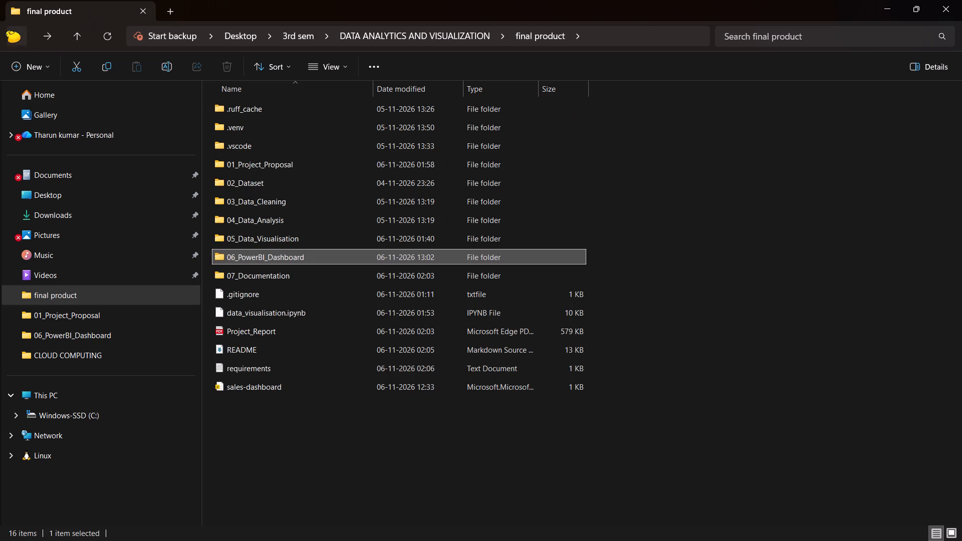
{"action": "double_click", "coordinate": [274, 241]}
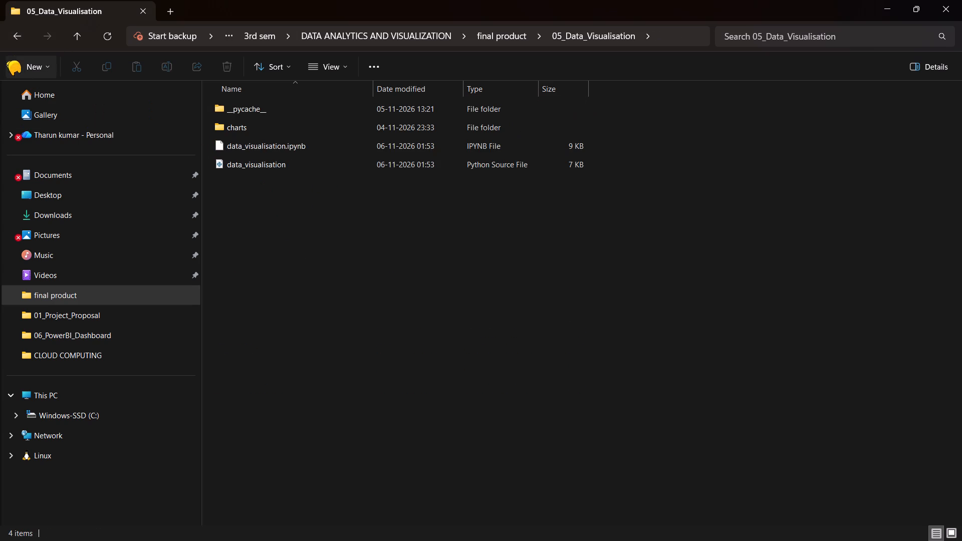
{"action": "left_click", "coordinate": [11, 36]}
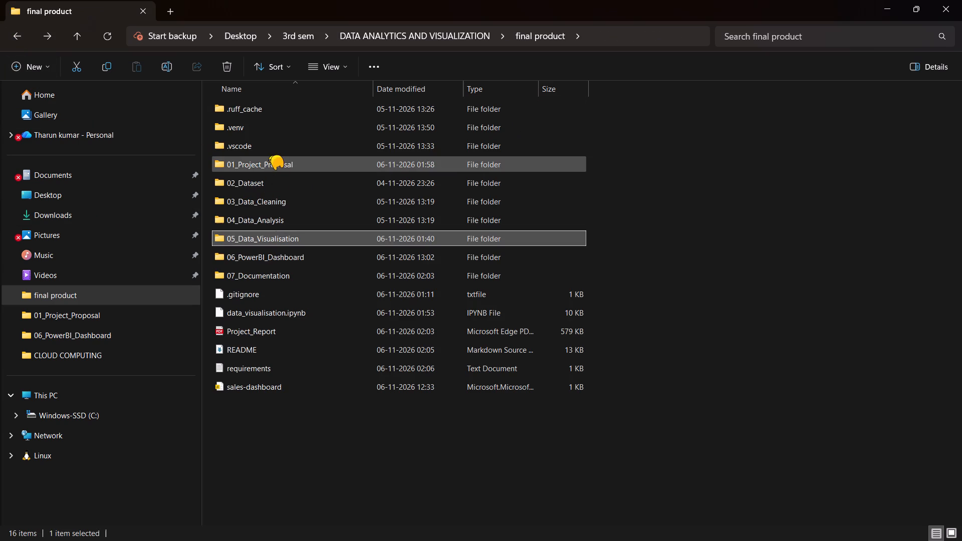
{"action": "double_click", "coordinate": [272, 277]}
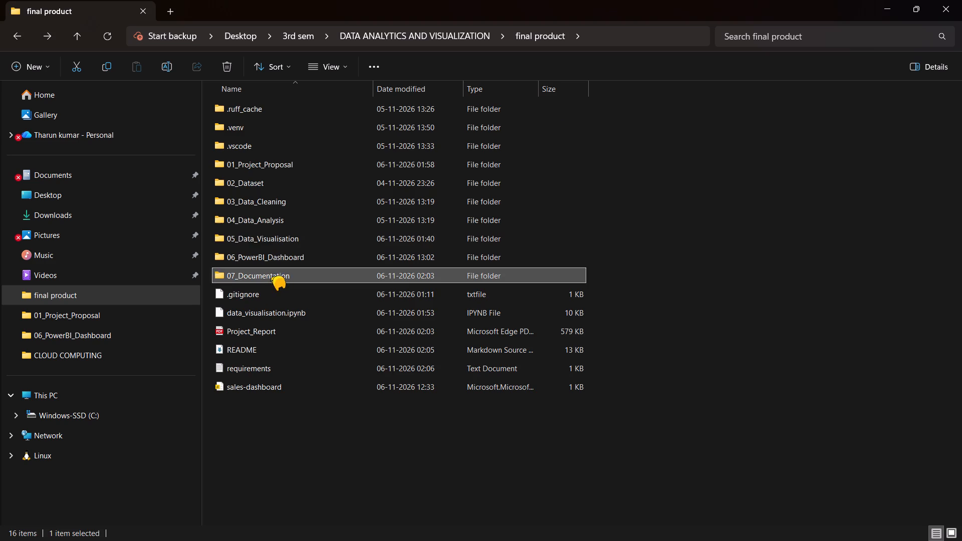
{"action": "left_click", "coordinate": [285, 135]}
{"action": "left_click", "coordinate": [292, 127]}
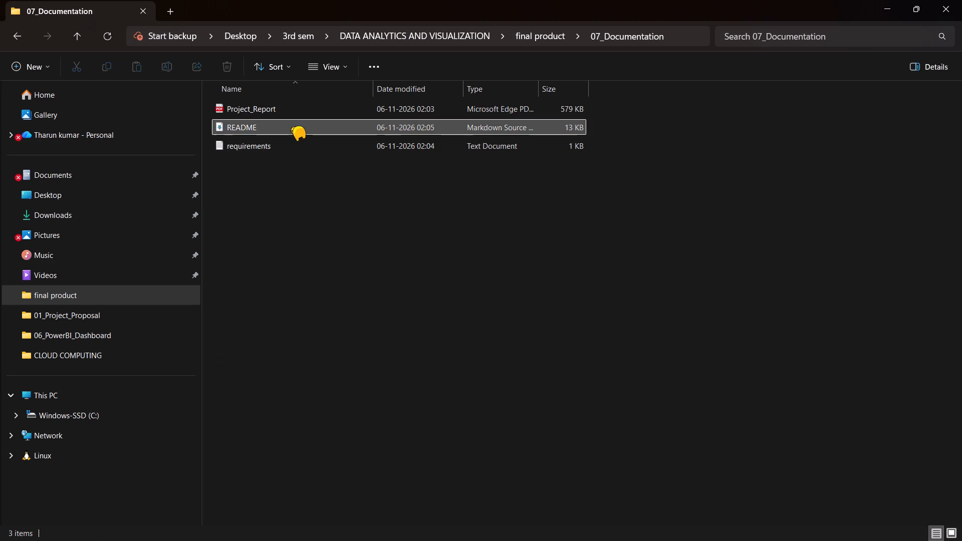
{"action": "key", "text": "Delete"}
{"action": "left_click", "coordinate": [292, 127]}
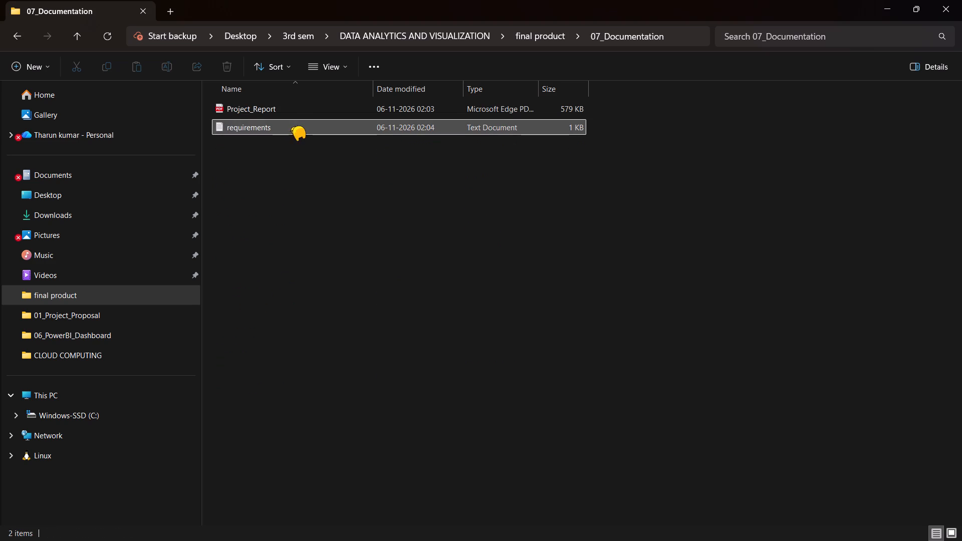
{"action": "key", "text": "Delete"}
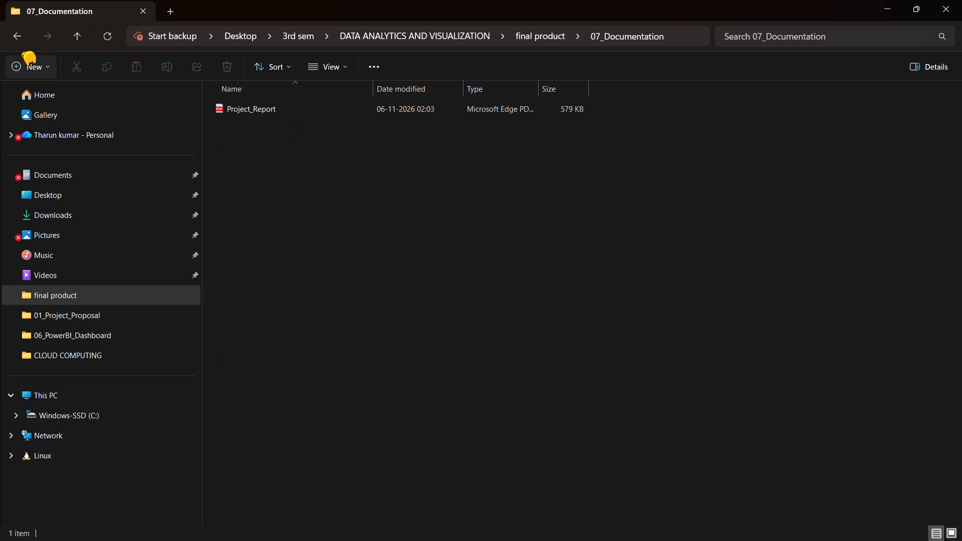
Delete the loose data_visualisation.ipynb, README, sales-dashboard, requirements and Project_Report files from the final product folder.
{"action": "left_click", "coordinate": [15, 41]}
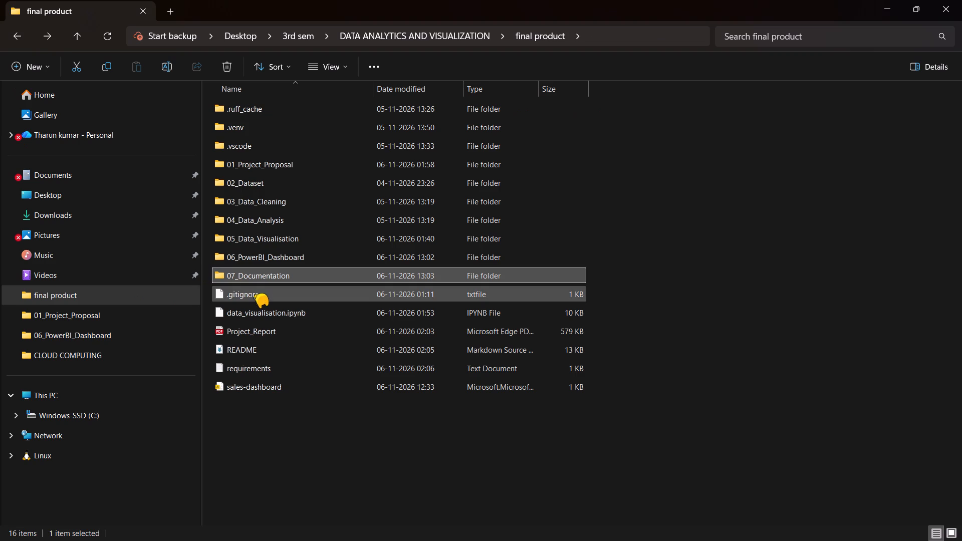
{"action": "left_click", "coordinate": [307, 318]}
{"action": "key", "text": "Delete"}
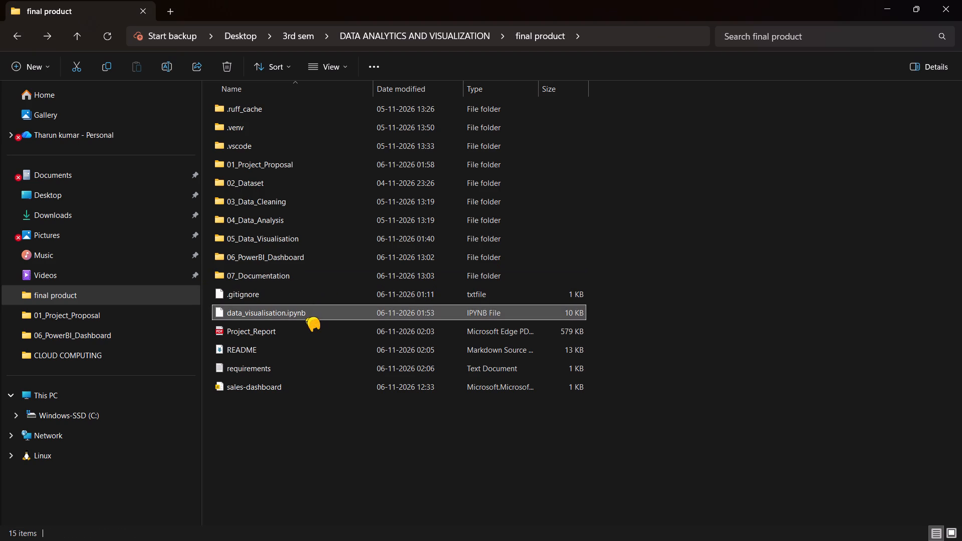
{"action": "left_click", "coordinate": [301, 327]}
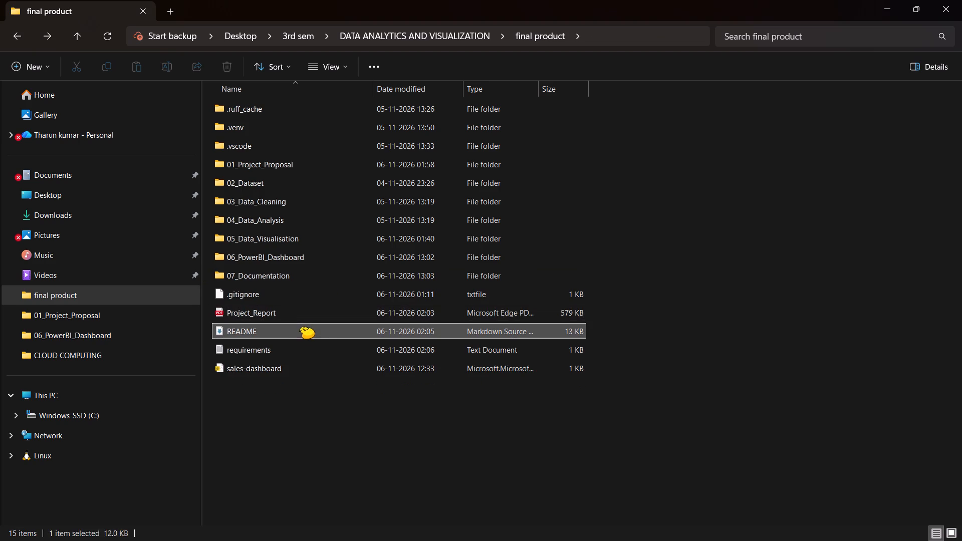
{"action": "key", "text": "Delete"}
{"action": "left_click", "coordinate": [294, 349]}
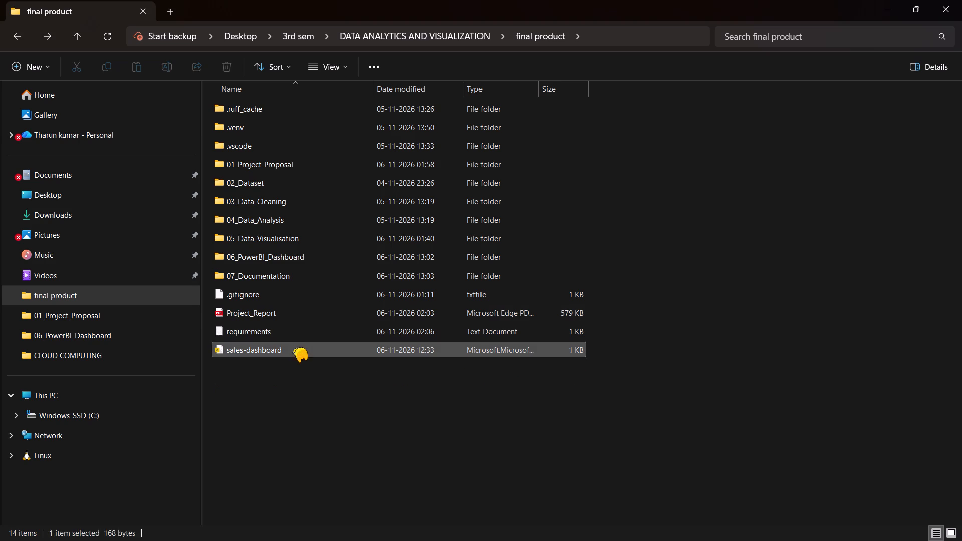
{"action": "key", "text": "Delete"}
{"action": "left_click", "coordinate": [294, 335]}
{"action": "key", "text": "Delete"}
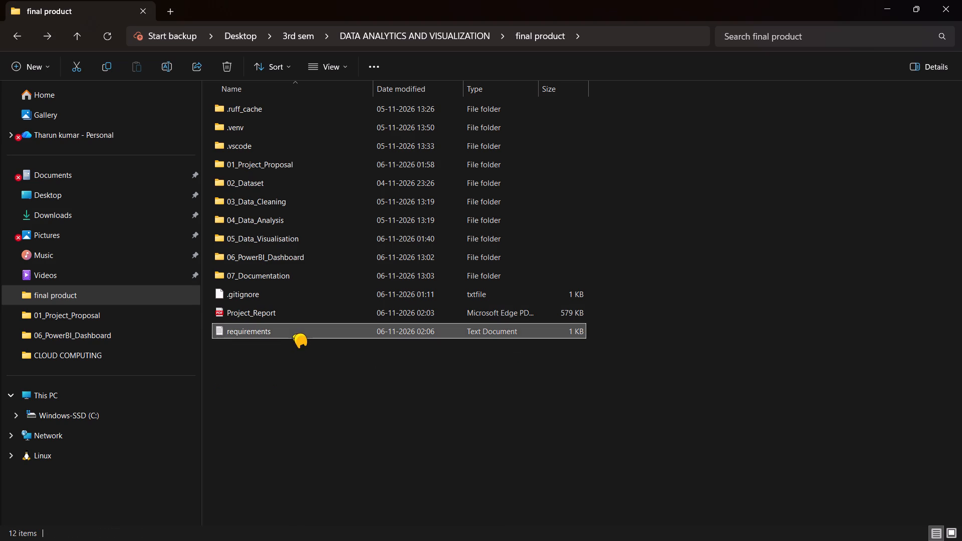
{"action": "left_click", "coordinate": [299, 311]}
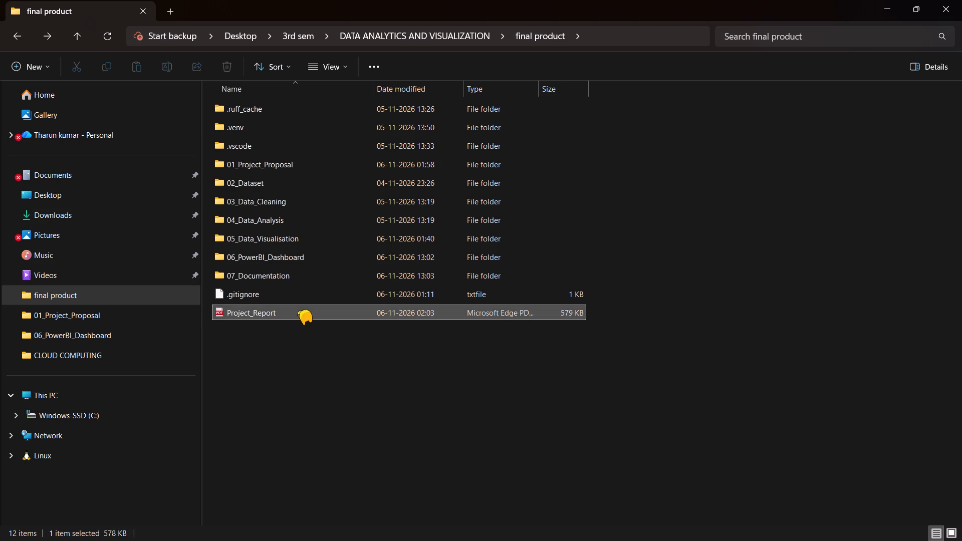
{"action": "key", "text": "Delete"}
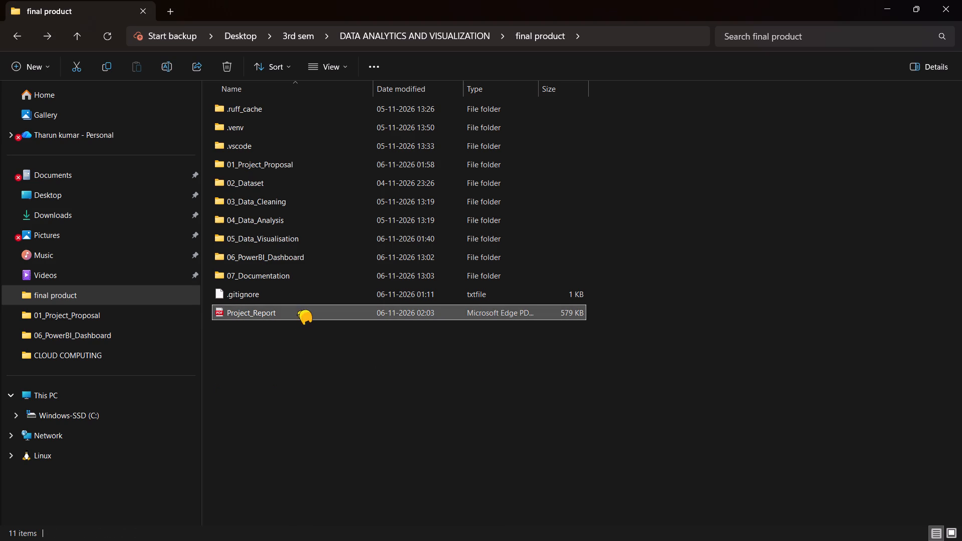
Examine the contents of the 07_Documentation, 01_Project_Proposal and 02_Dataset folders in final product.
{"action": "double_click", "coordinate": [307, 281]}
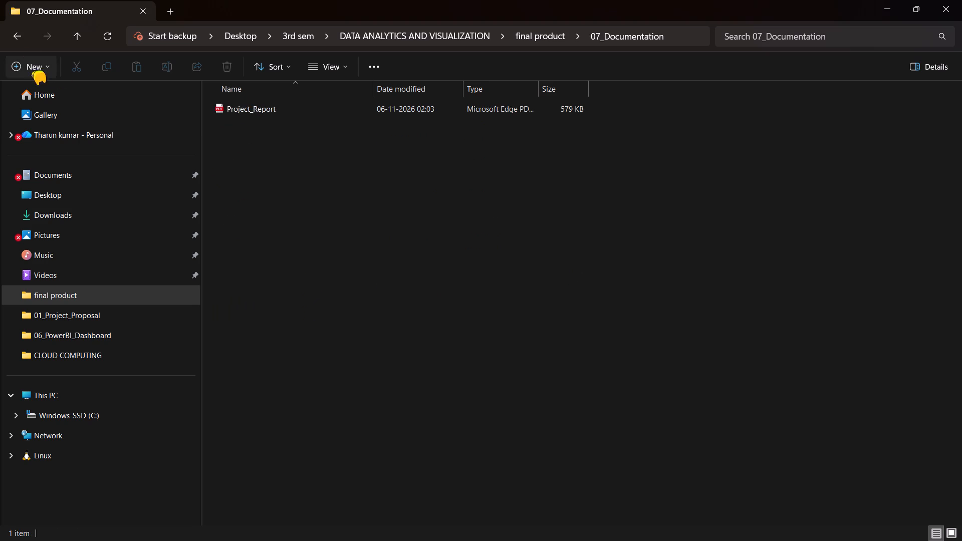
{"action": "left_click", "coordinate": [10, 26]}
{"action": "left_click", "coordinate": [13, 29]}
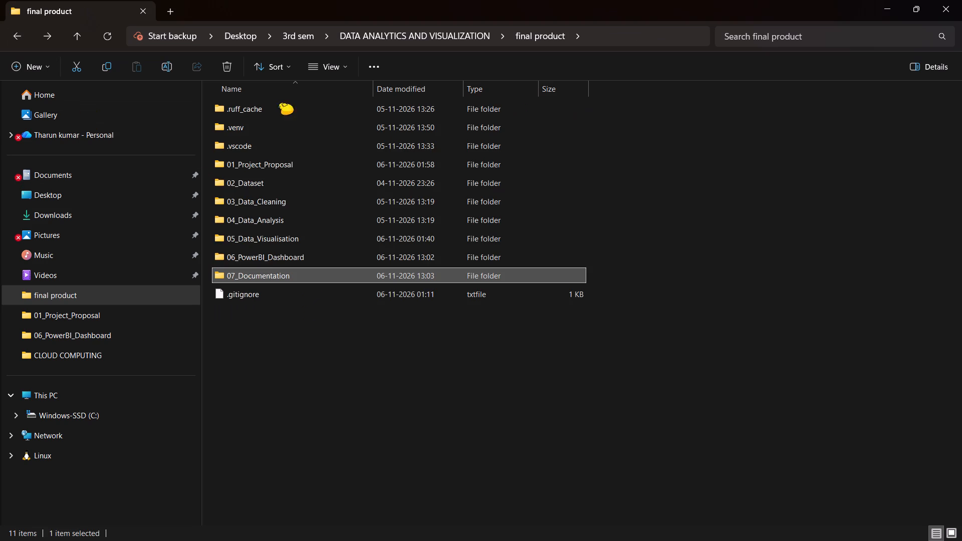
{"action": "left_click", "coordinate": [282, 166]}
{"action": "double_click", "coordinate": [282, 166]}
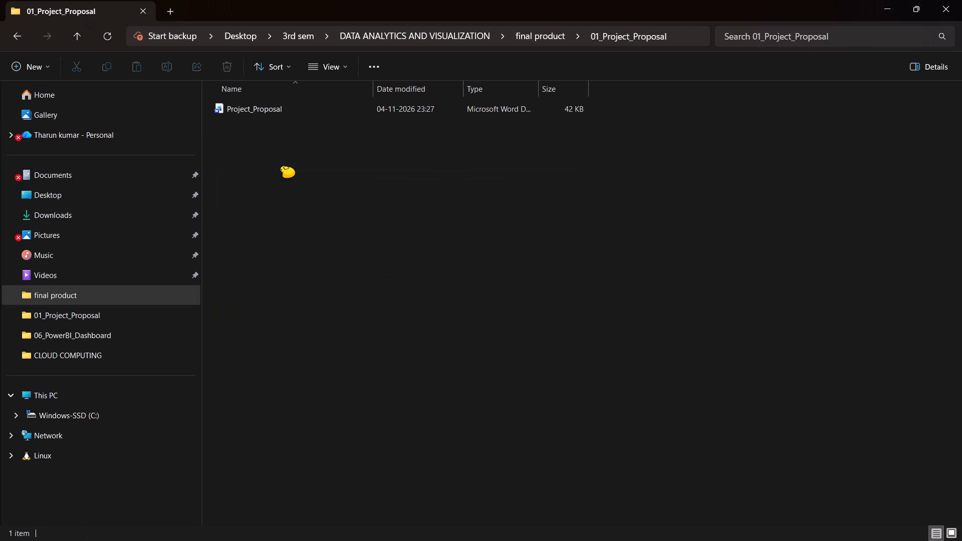
{"action": "left_click", "coordinate": [14, 42]}
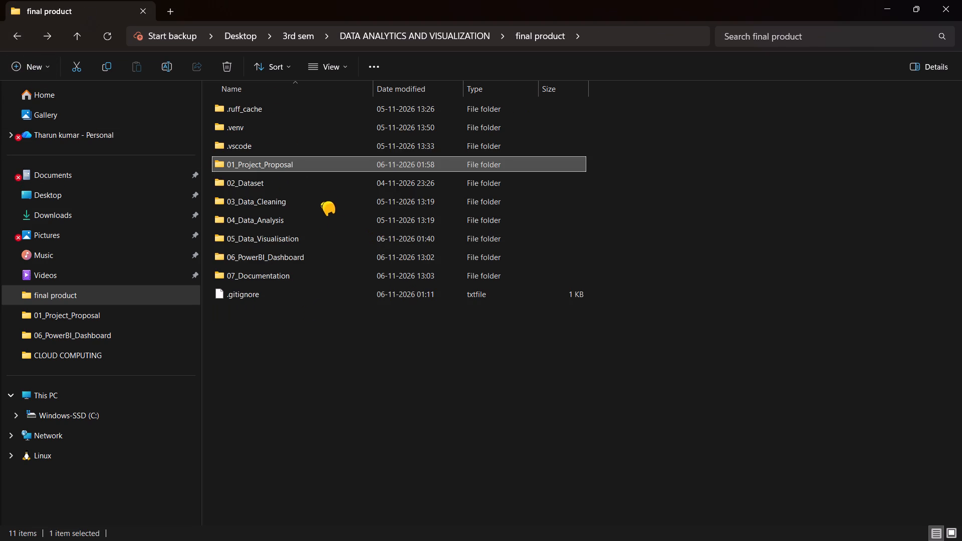
{"action": "double_click", "coordinate": [322, 181]}
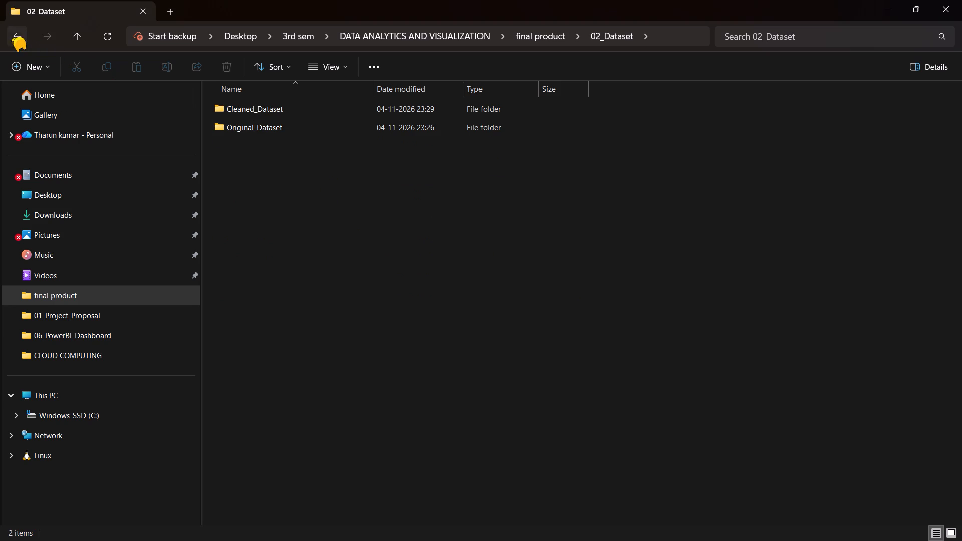
{"action": "left_click", "coordinate": [13, 38]}
Rename the 01_Project_Proposal folder in final product as Project Proposal.
{"action": "left_click", "coordinate": [246, 172]}
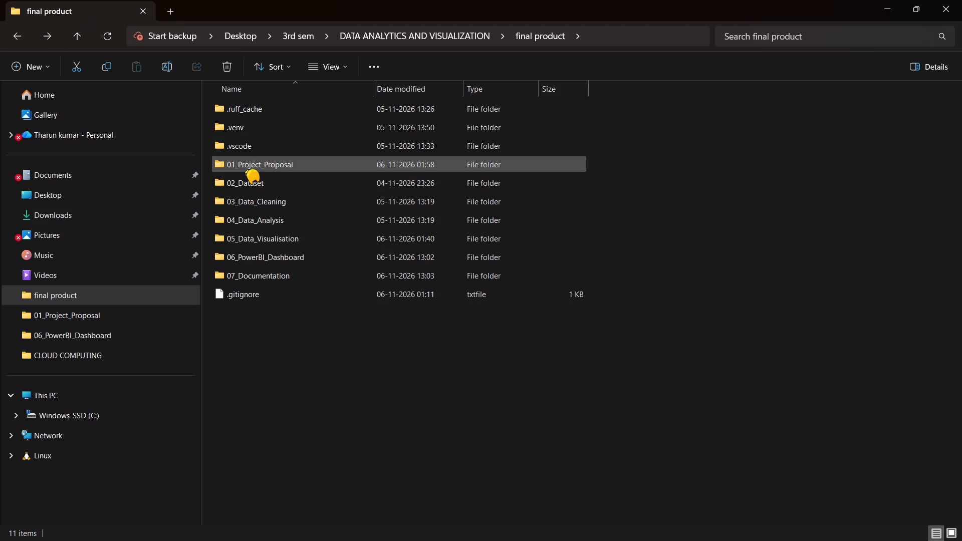
{"action": "left_click", "coordinate": [246, 167]}
{"action": "left_click", "coordinate": [237, 164]}
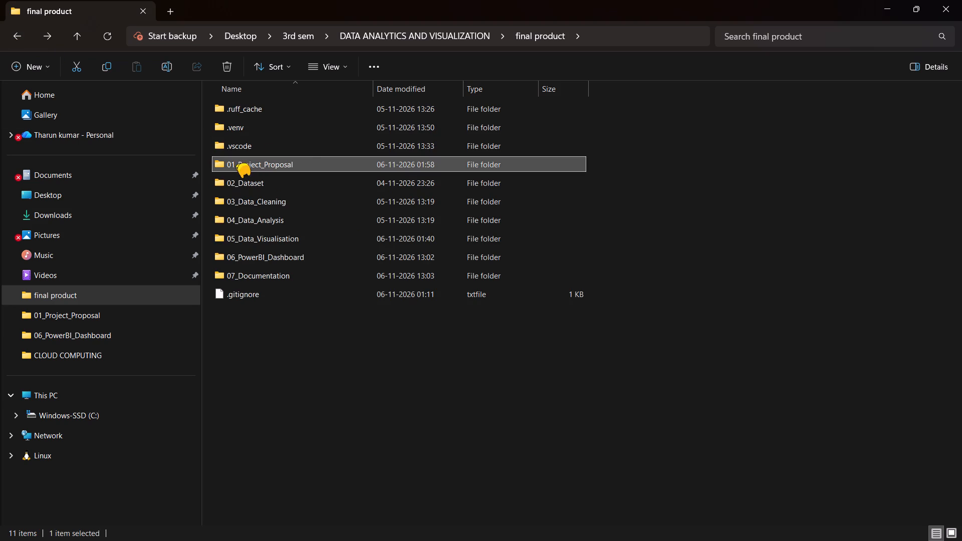
{"action": "double_click", "coordinate": [237, 164]}
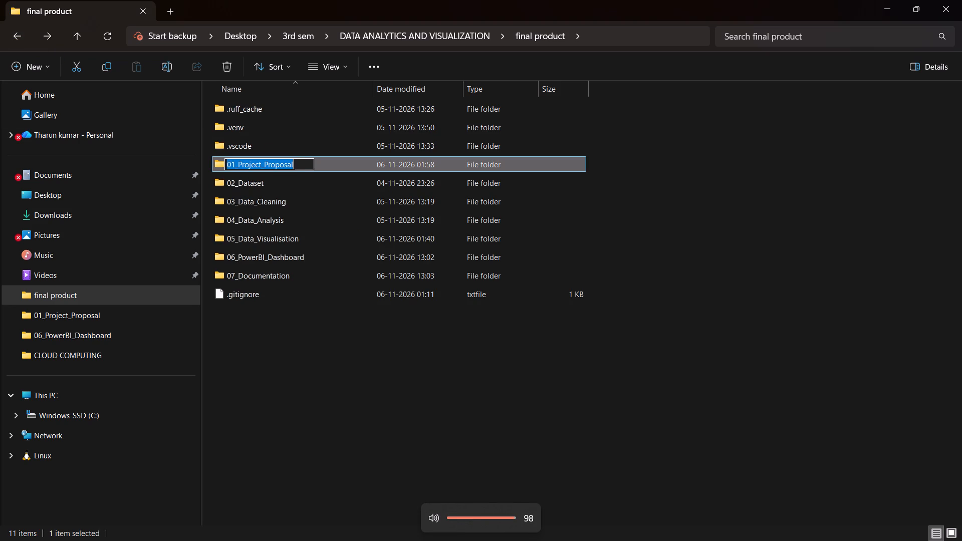
{"action": "left_click", "coordinate": [237, 164]}
{"action": "key", "text": "Delete"}
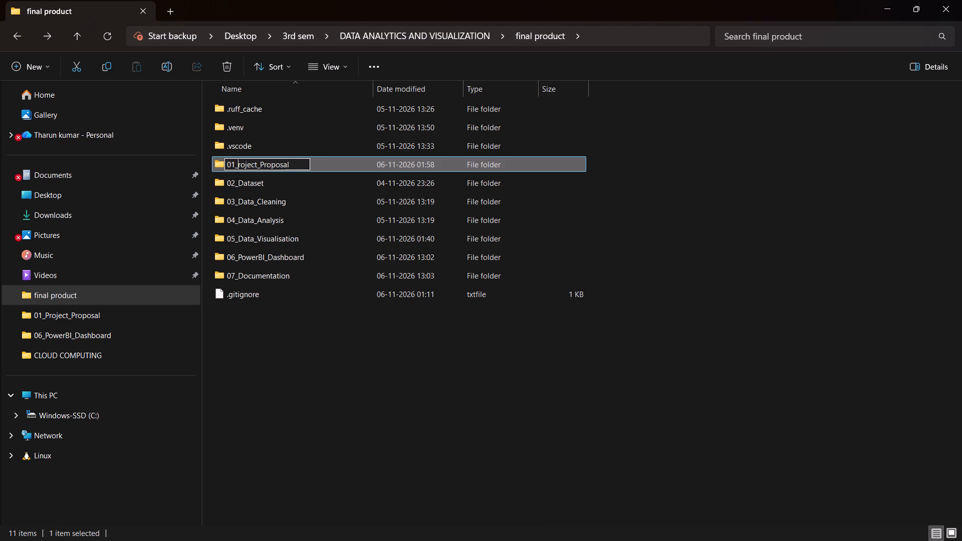
{"action": "key", "text": "BackSpace"}
{"action": "key", "text": "BackSpace"}
{"action": "key", "text": "BackSpace"}
{"action": "key", "text": "shift+p"}
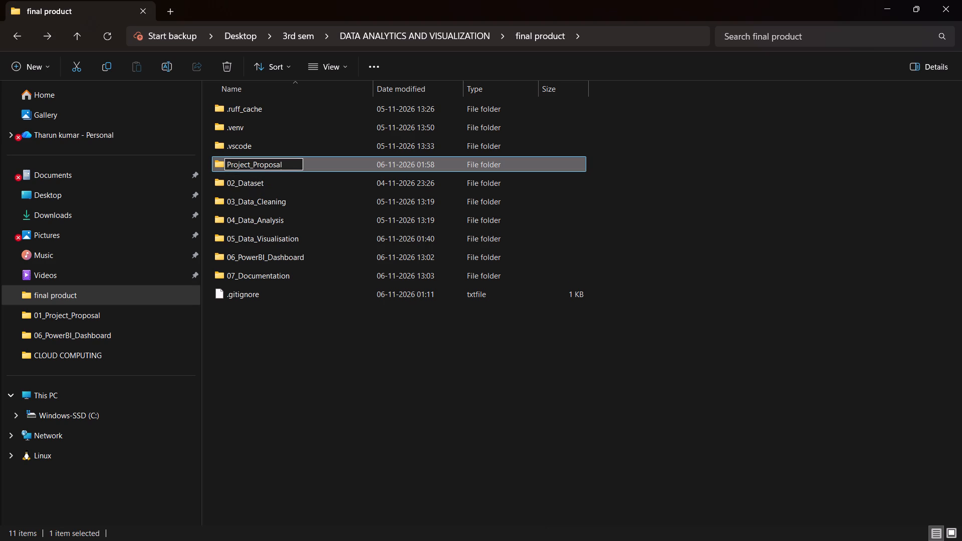
{"action": "left_click", "coordinate": [252, 166]}
{"action": "key", "text": "BackSpace"}
{"action": "key", "text": "space"}
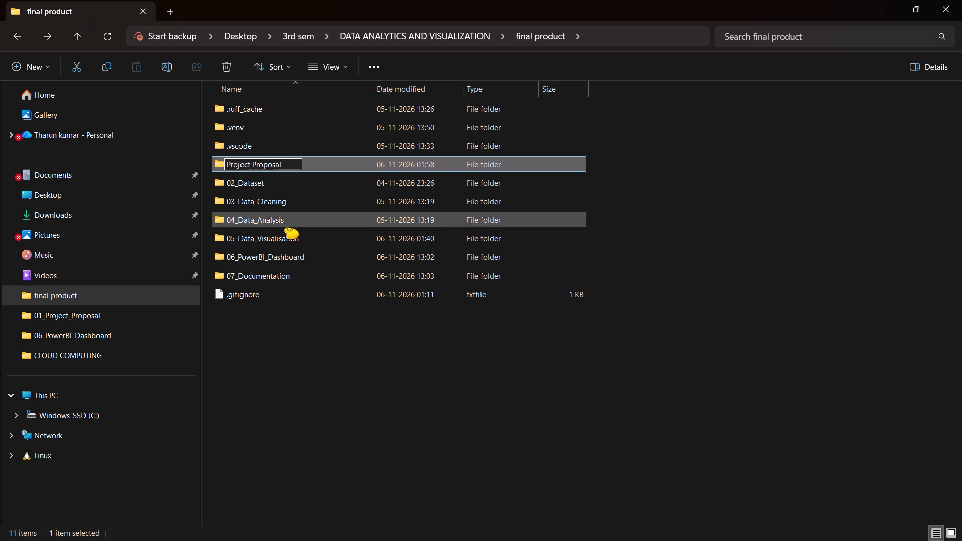
{"action": "left_click", "coordinate": [292, 308]}
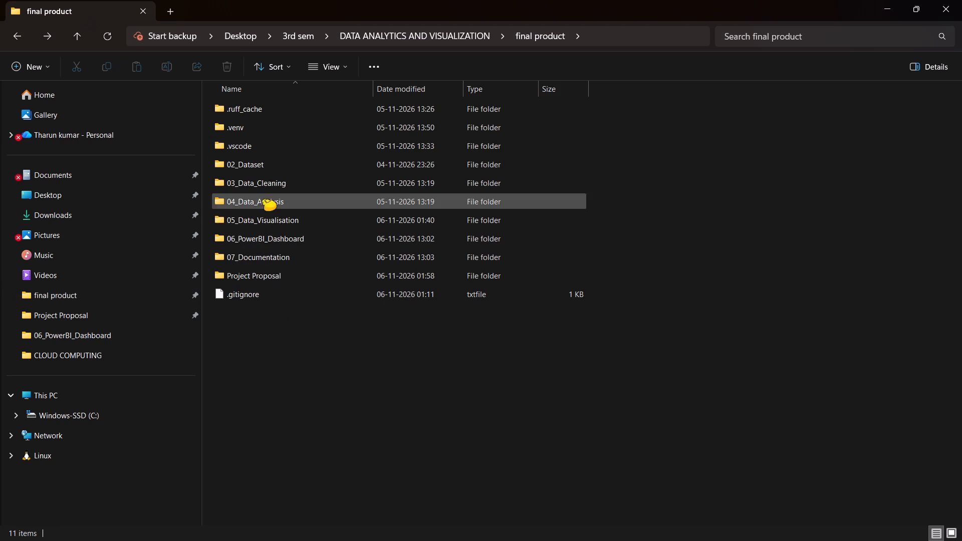
Rename the 02_Dataset folder in final product as Dataset.
{"action": "left_click", "coordinate": [266, 160]}
{"action": "right_click", "coordinate": [266, 160]}
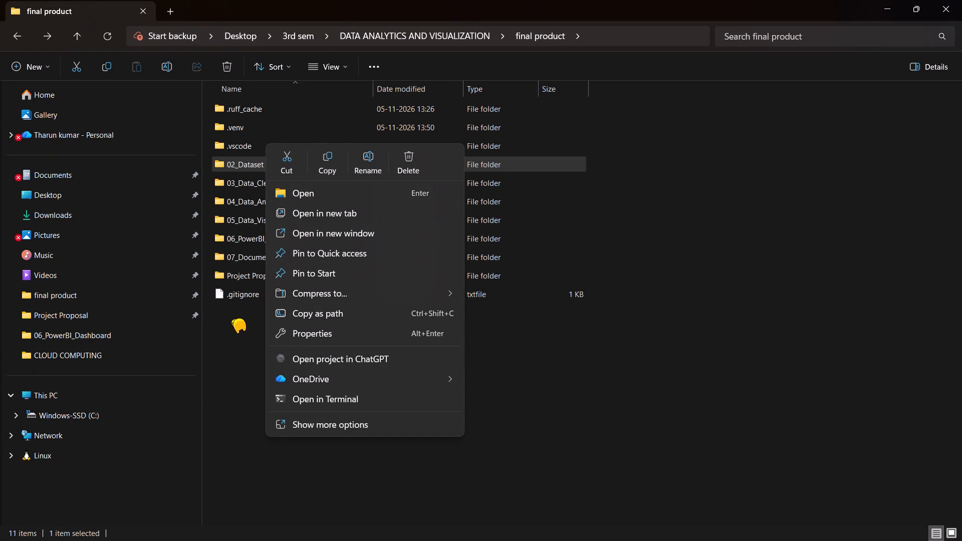
{"action": "left_click", "coordinate": [247, 354]}
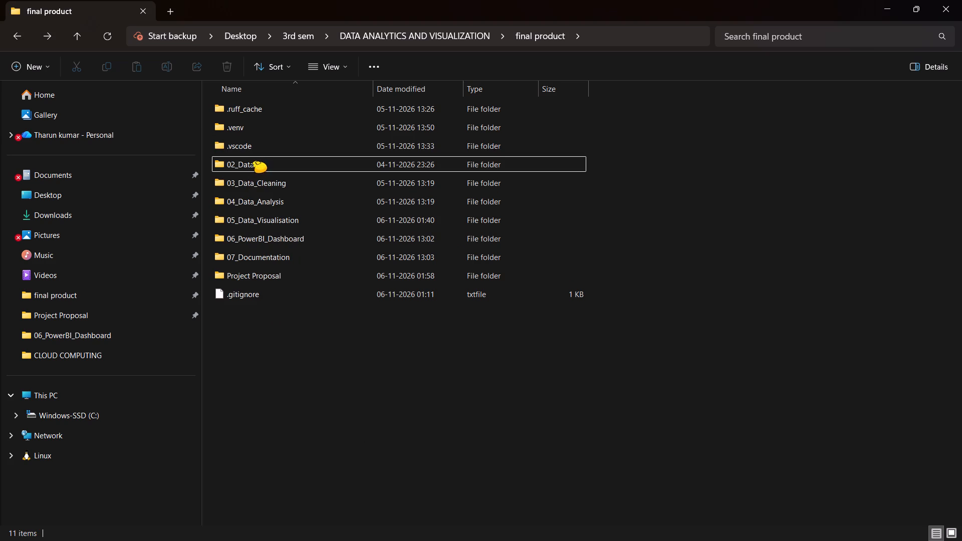
{"action": "left_click", "coordinate": [254, 161]}
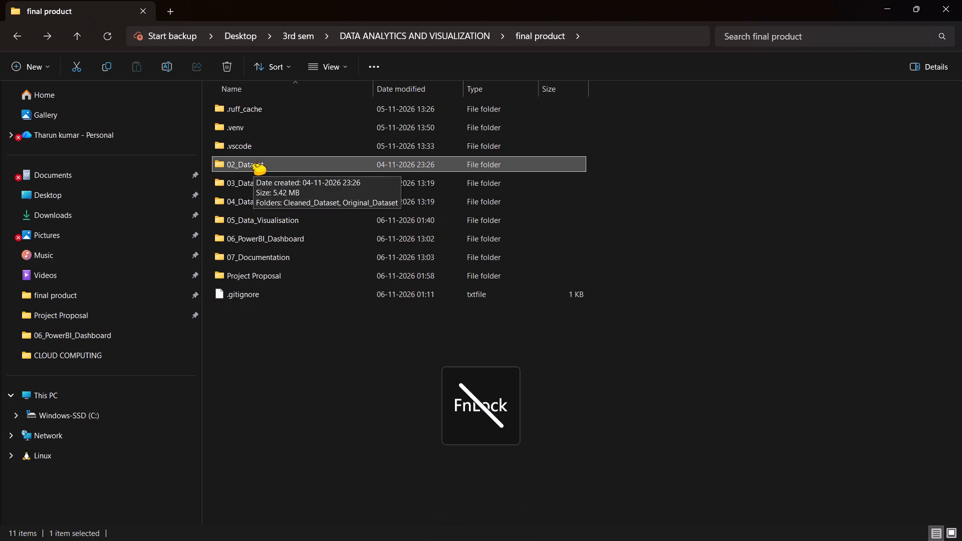
{"action": "key", "text": "F2"}
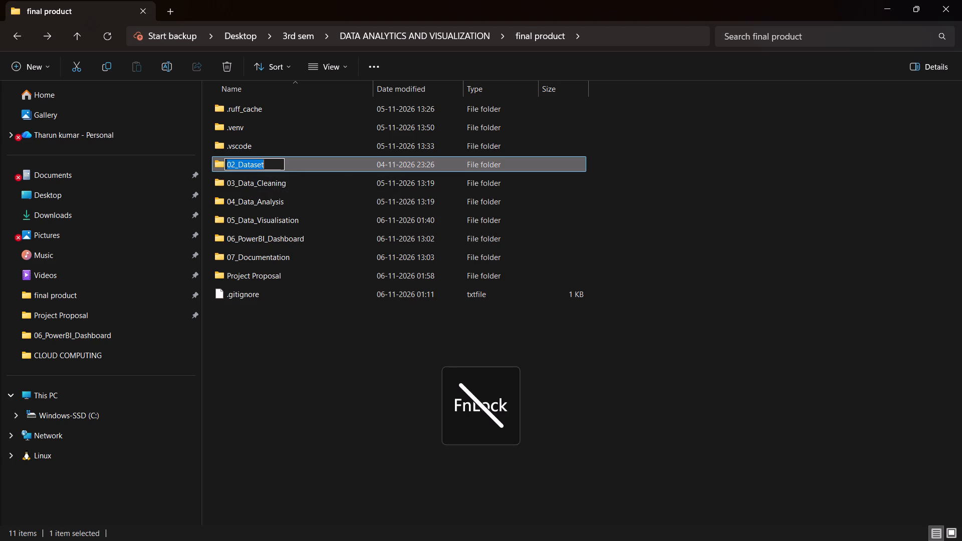
{"action": "left_click", "coordinate": [235, 165]}
{"action": "left_click", "coordinate": [238, 165]}
{"action": "key", "text": "BackSpace"}
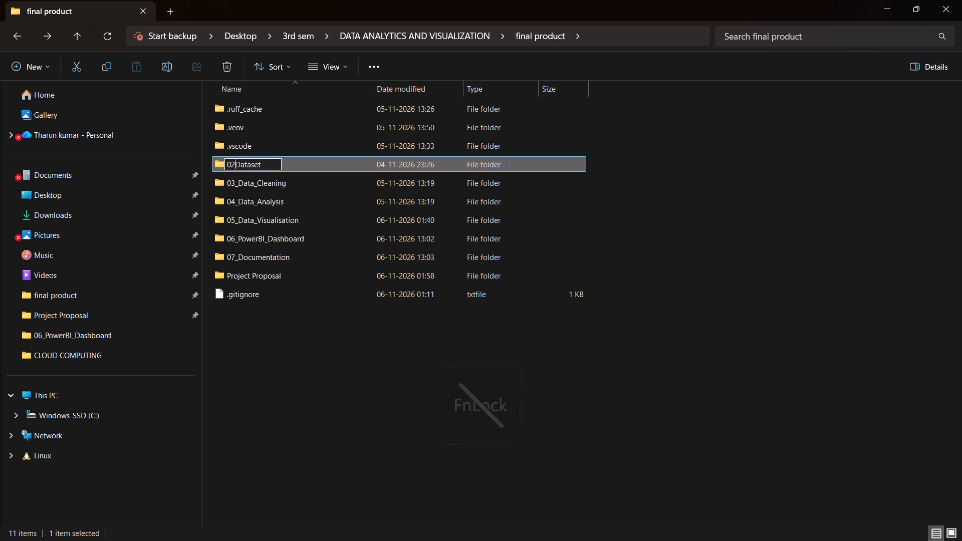
{"action": "key", "text": "BackSpace"}
{"action": "key", "text": "BackSpace"}
{"action": "key", "text": "Return"}
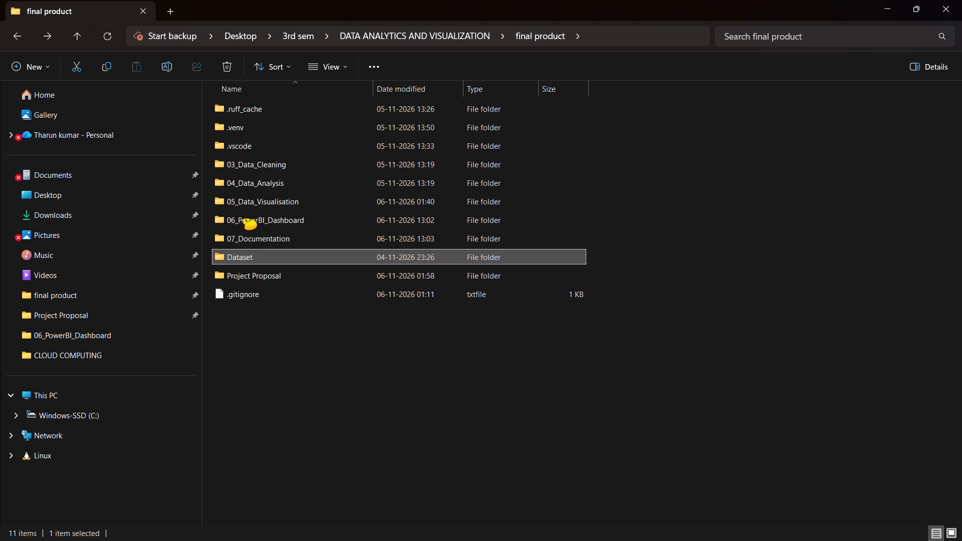
Rename the 03_Data_Cleaning folder in final product as Data Cleaning.
{"action": "left_click", "coordinate": [260, 162]}
{"action": "right_click", "coordinate": [260, 162]}
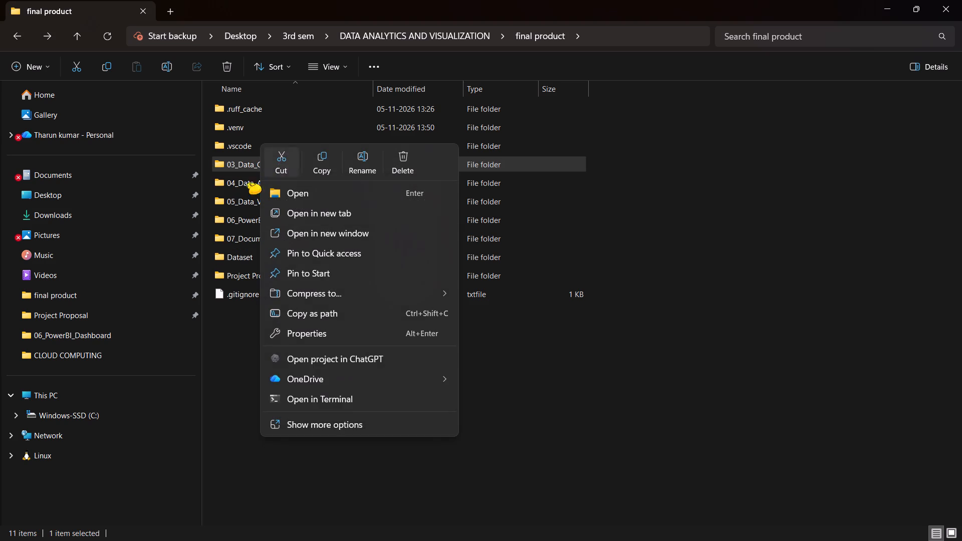
{"action": "left_click", "coordinate": [218, 373]}
{"action": "left_click", "coordinate": [260, 164]}
{"action": "key", "text": "F2"}
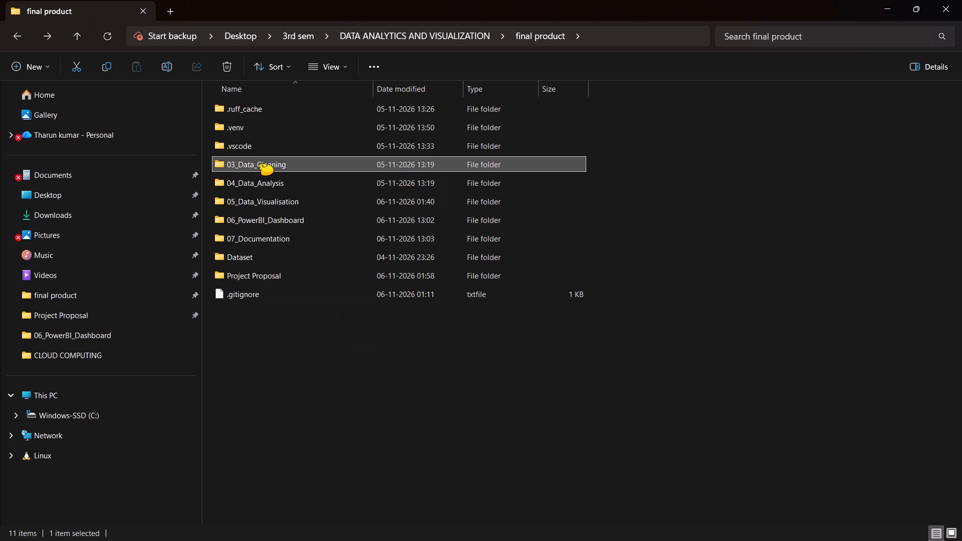
{"action": "key", "text": "F2"}
{"action": "left_click", "coordinate": [256, 164]}
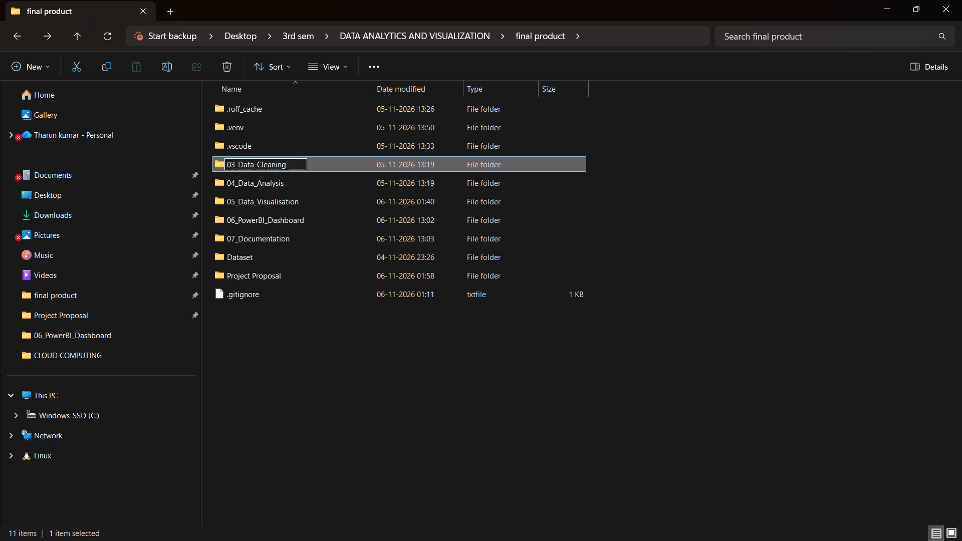
{"action": "key", "text": "BackSpace"}
{"action": "key", "text": "space"}
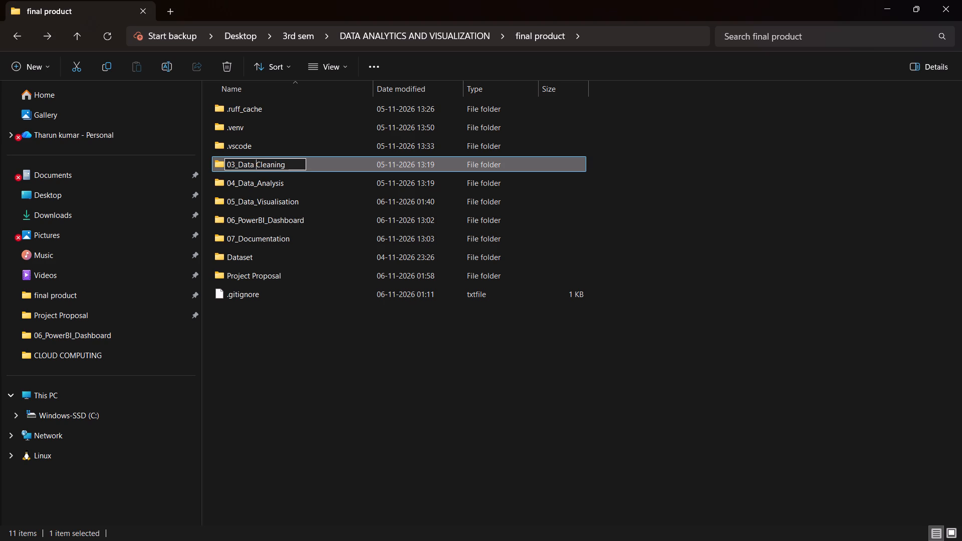
{"action": "left_click", "coordinate": [237, 164]}
{"action": "key", "text": "BackSpace"}
{"action": "key", "text": "BackSpace"}
{"action": "key", "text": "BackSpace"}
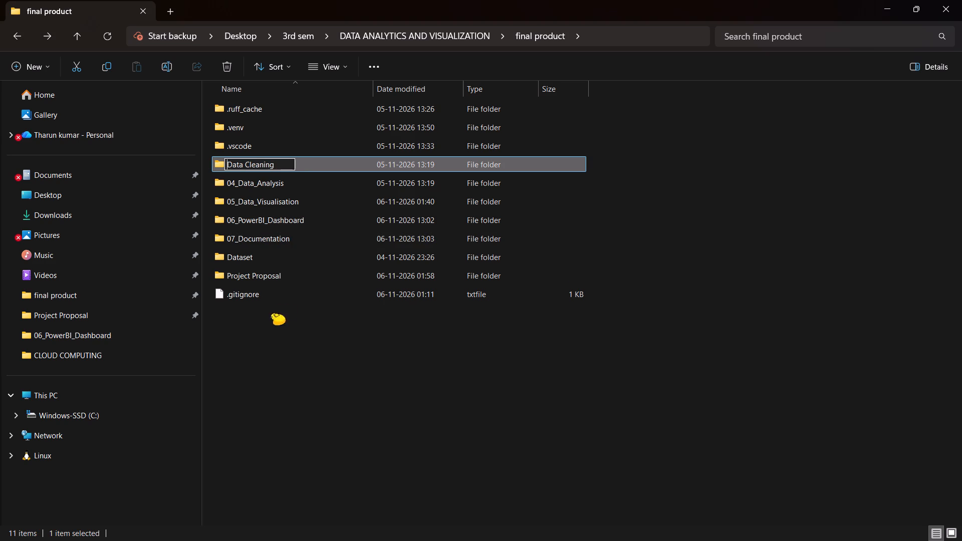
{"action": "left_click", "coordinate": [272, 321]}
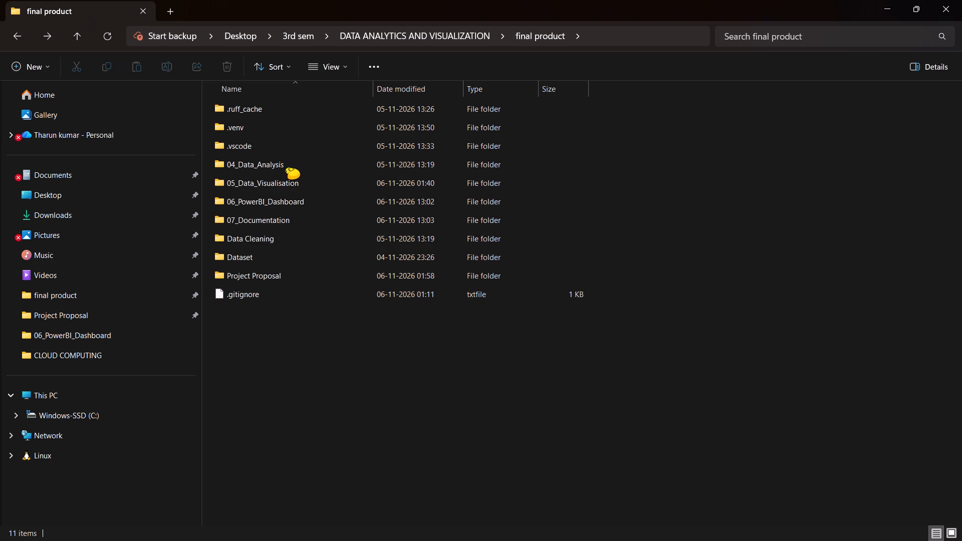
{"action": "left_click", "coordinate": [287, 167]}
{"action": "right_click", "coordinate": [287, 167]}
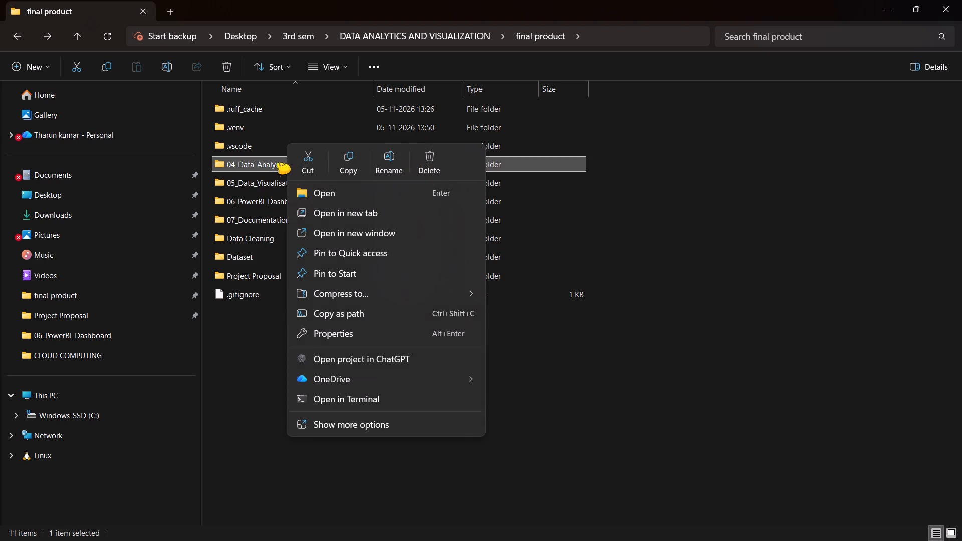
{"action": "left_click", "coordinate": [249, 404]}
Rename the Project Proposal folder as 01 Project Proposal, restoring its number prefix.
{"action": "left_click", "coordinate": [256, 277]}
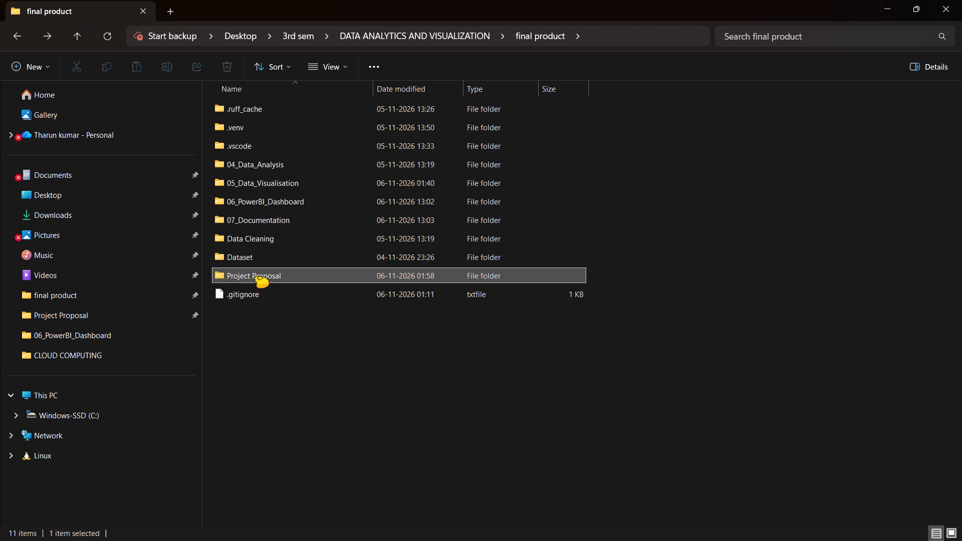
{"action": "left_click", "coordinate": [256, 277]}
{"action": "right_click", "coordinate": [256, 277]}
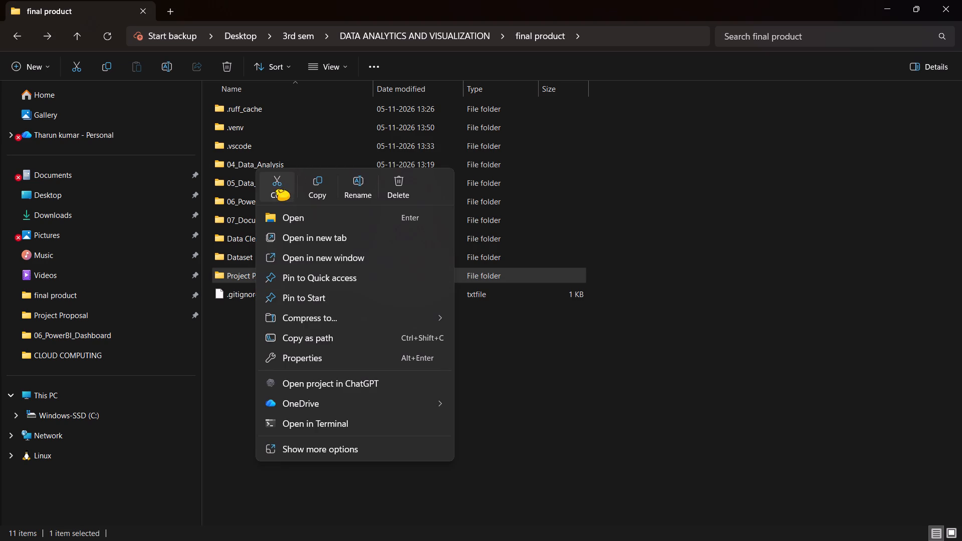
{"action": "left_click", "coordinate": [236, 348]}
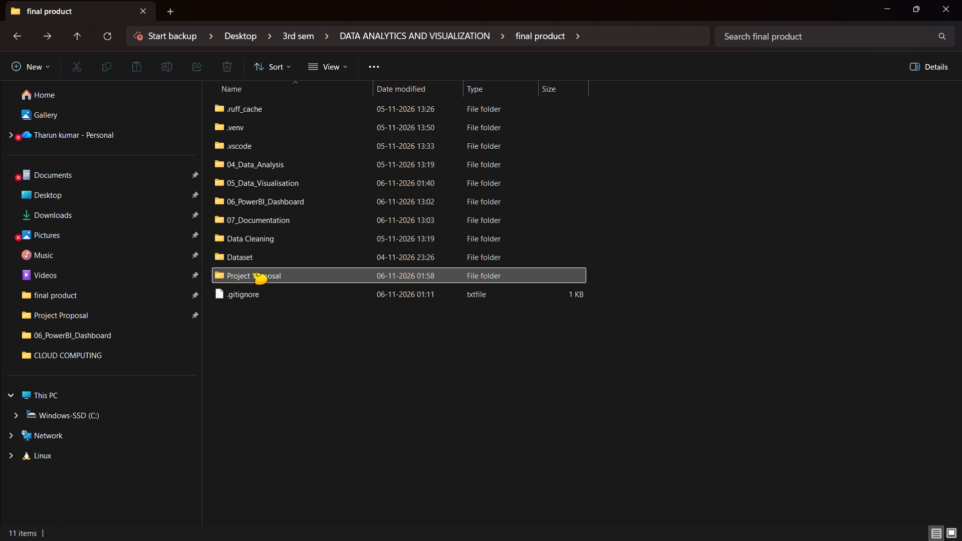
{"action": "left_click", "coordinate": [254, 273]}
{"action": "left_click", "coordinate": [254, 273]}
{"action": "key", "text": "F2"}
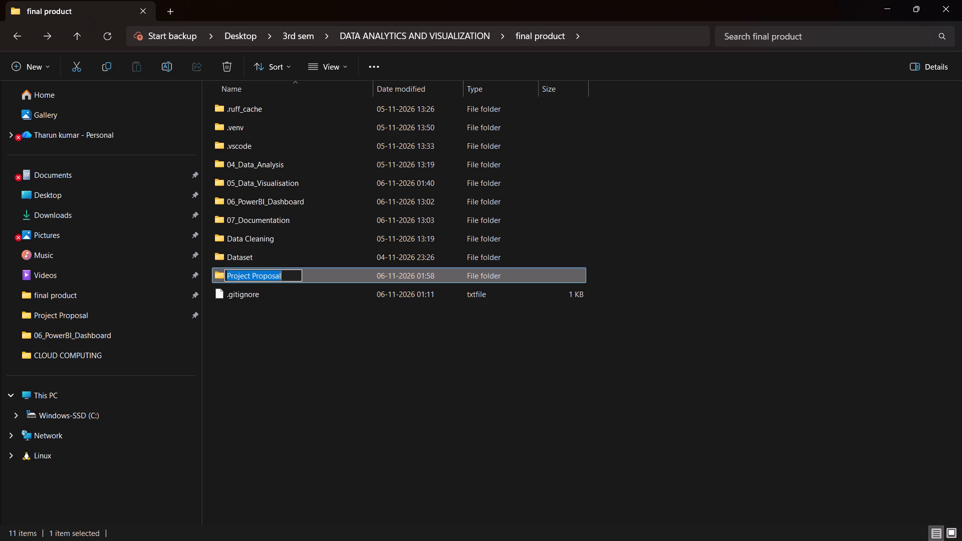
{"action": "left_click", "coordinate": [227, 274]}
{"action": "type", "text": "01"}
{"action": "key", "text": "space"}
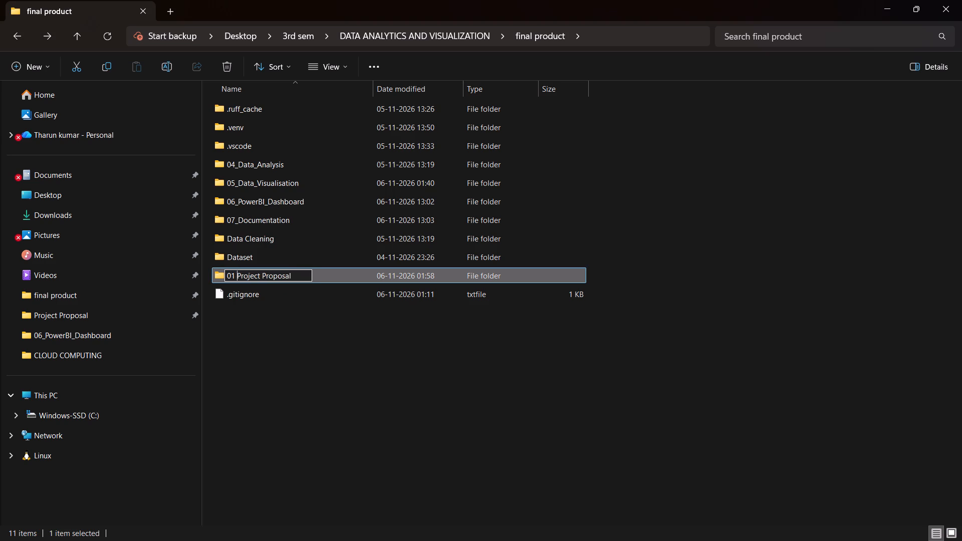
{"action": "key", "text": "Return"}
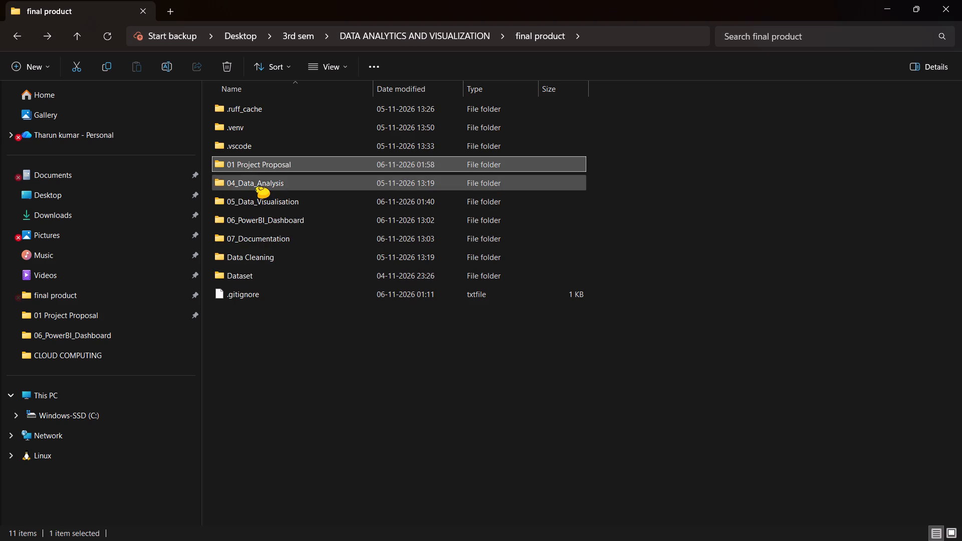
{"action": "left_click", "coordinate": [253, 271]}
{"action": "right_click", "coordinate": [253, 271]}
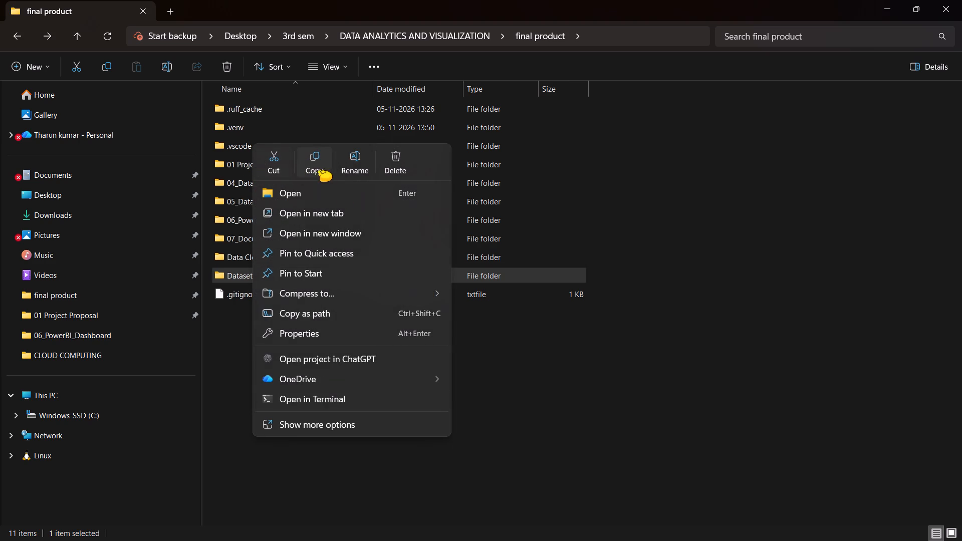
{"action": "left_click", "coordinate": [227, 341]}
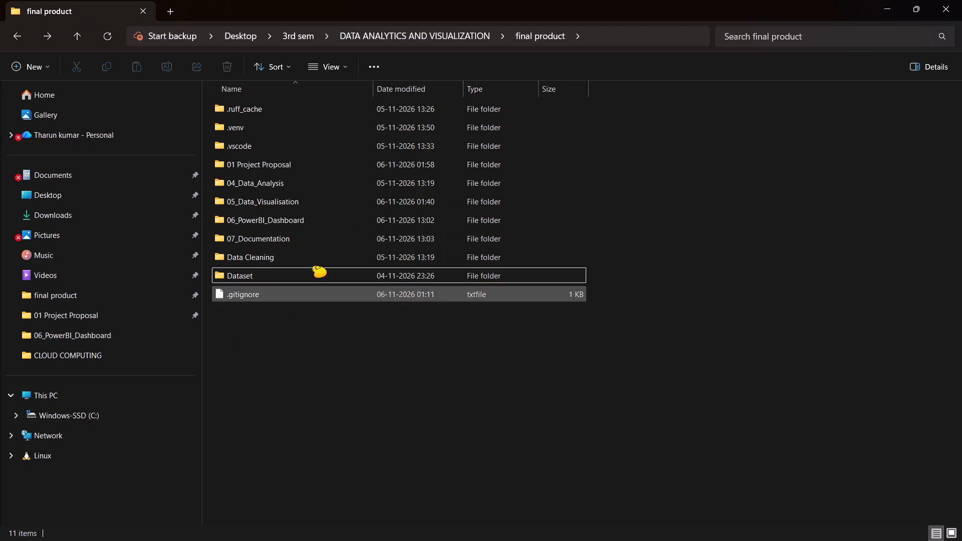
Rename the 01 Project Proposal folder in final product as Project Proposal, dropping its number prefix.
{"action": "right_click", "coordinate": [267, 167]}
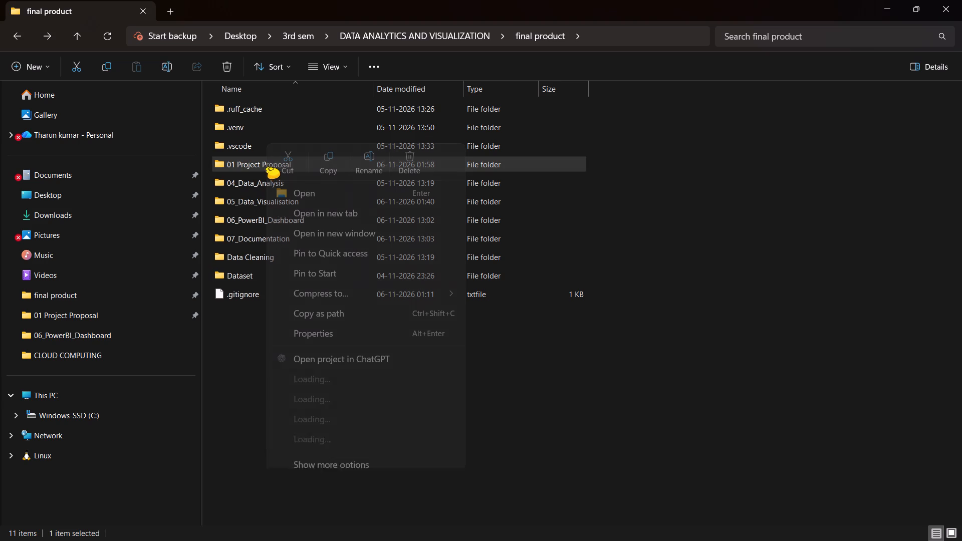
{"action": "left_click", "coordinate": [239, 339]}
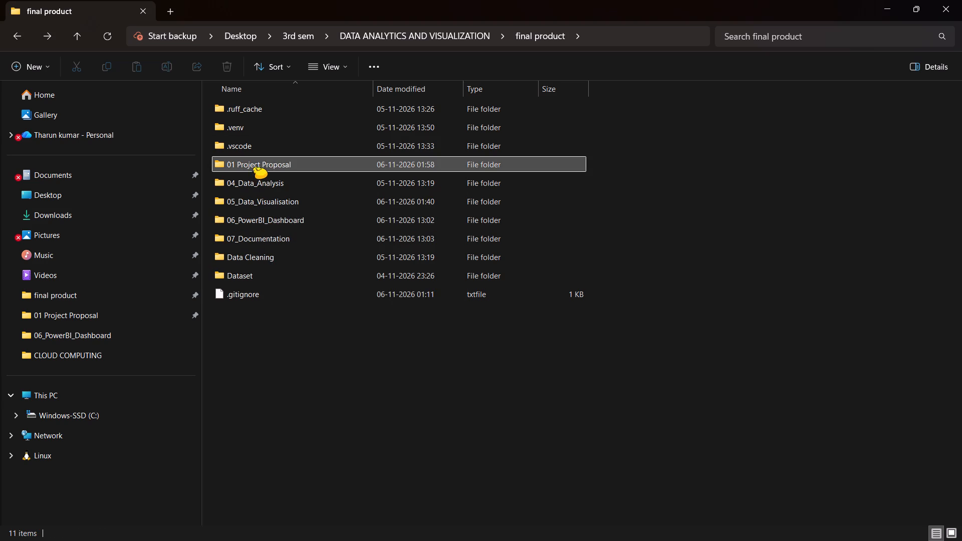
{"action": "left_click", "coordinate": [254, 167]}
{"action": "key", "text": "F2"}
{"action": "key", "text": "F2"}
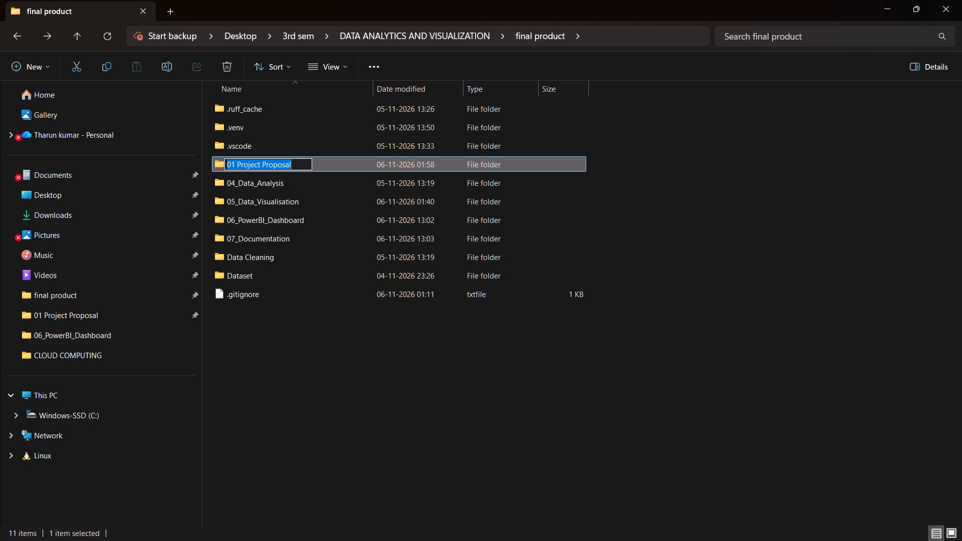
{"action": "left_click", "coordinate": [232, 164]}
{"action": "left_click", "coordinate": [234, 166]}
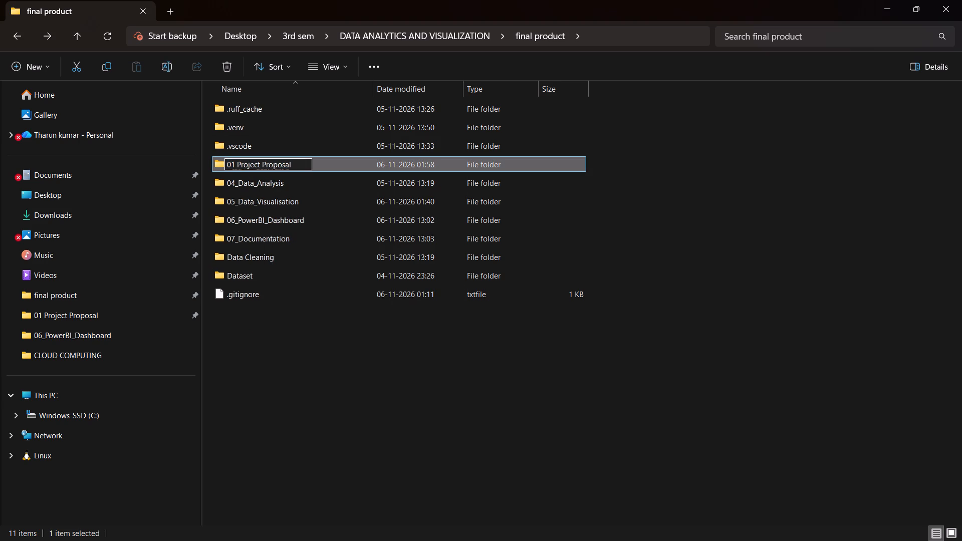
{"action": "key", "text": "BackSpace"}
{"action": "key", "text": "BackSpace"}
{"action": "key", "text": "Return"}
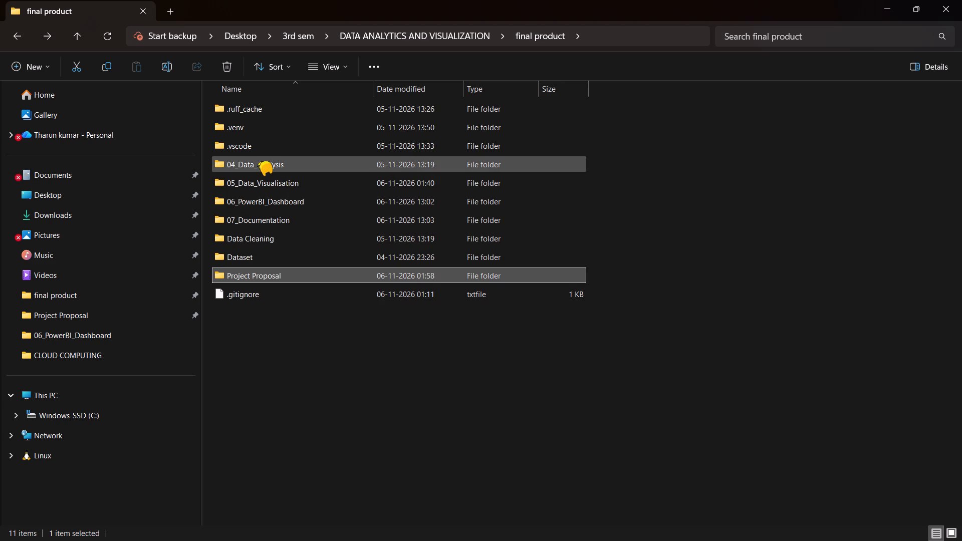
Rename the 04_Data_Analysis folder in final product as Data Analysis.
{"action": "left_click", "coordinate": [259, 162]}
{"action": "key", "text": "F2"}
{"action": "left_click", "coordinate": [255, 168]}
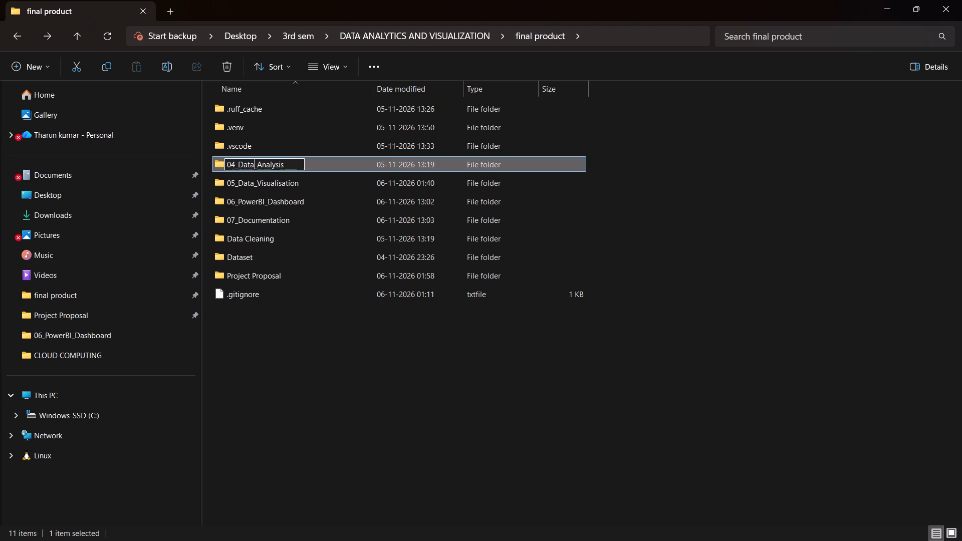
{"action": "key", "text": "Right"}
{"action": "key", "text": "BackSpace"}
{"action": "key", "text": "space"}
{"action": "left_click", "coordinate": [238, 162]}
{"action": "key", "text": "BackSpace"}
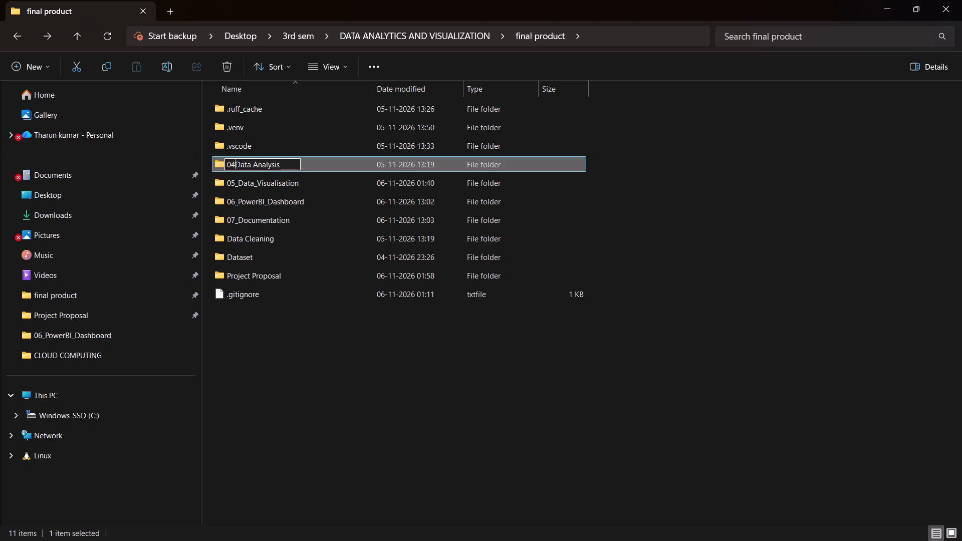
{"action": "key", "text": "BackSpace"}
{"action": "key", "text": "BackSpace"}
{"action": "key", "text": "Return"}
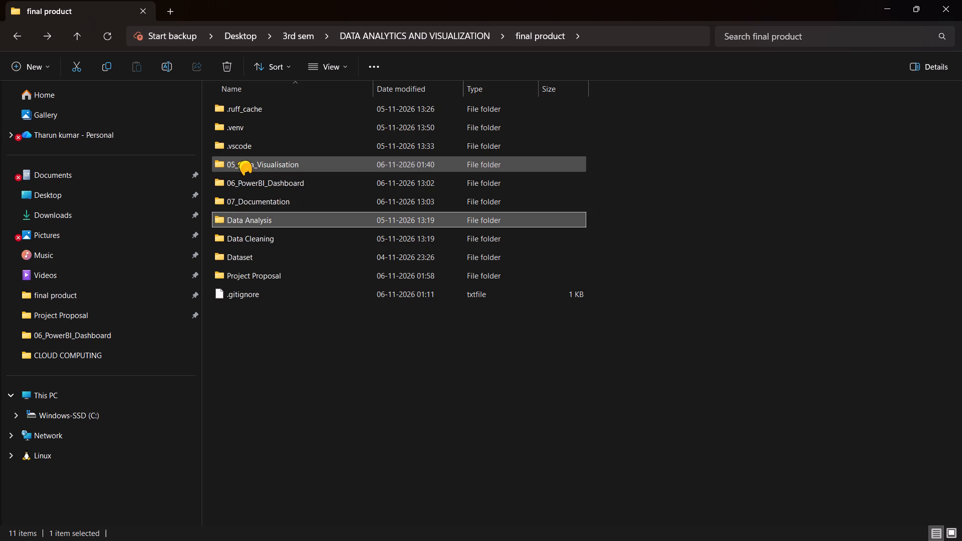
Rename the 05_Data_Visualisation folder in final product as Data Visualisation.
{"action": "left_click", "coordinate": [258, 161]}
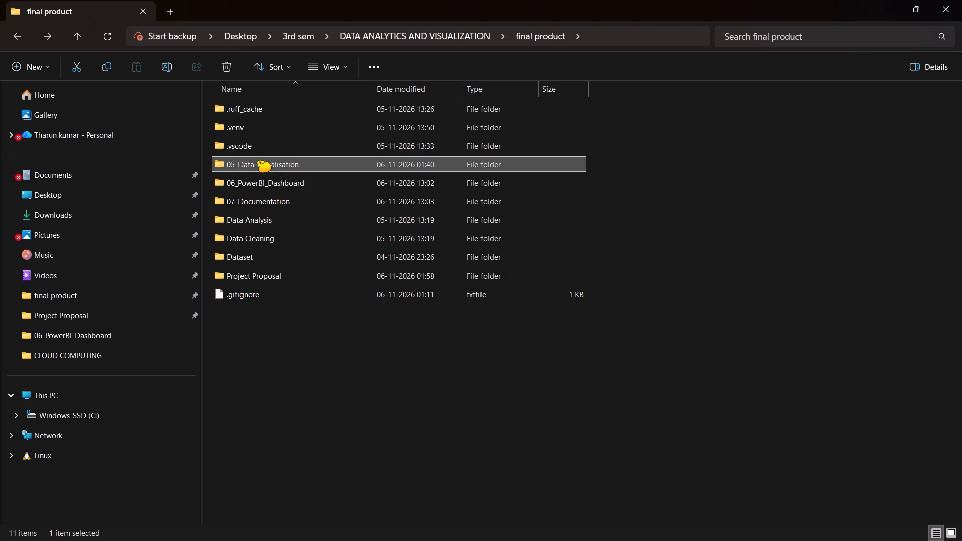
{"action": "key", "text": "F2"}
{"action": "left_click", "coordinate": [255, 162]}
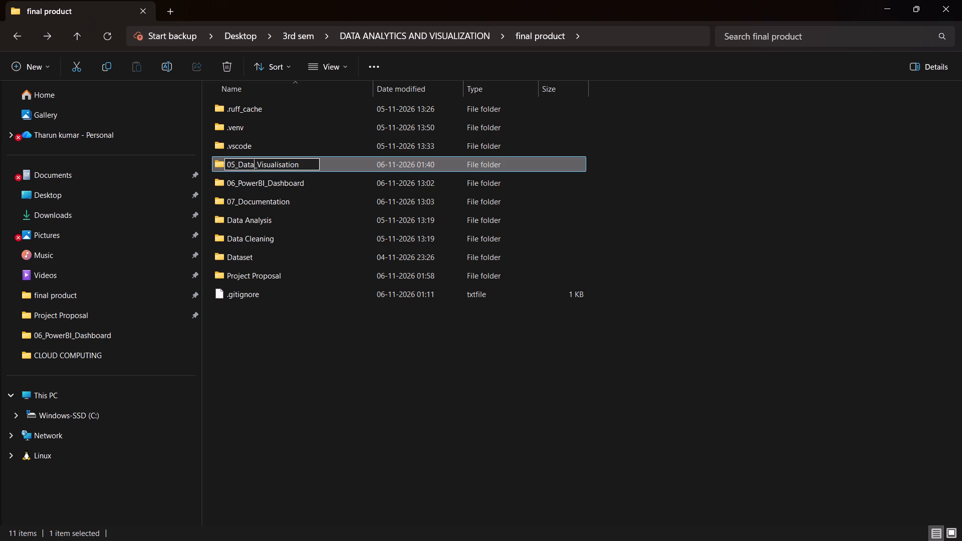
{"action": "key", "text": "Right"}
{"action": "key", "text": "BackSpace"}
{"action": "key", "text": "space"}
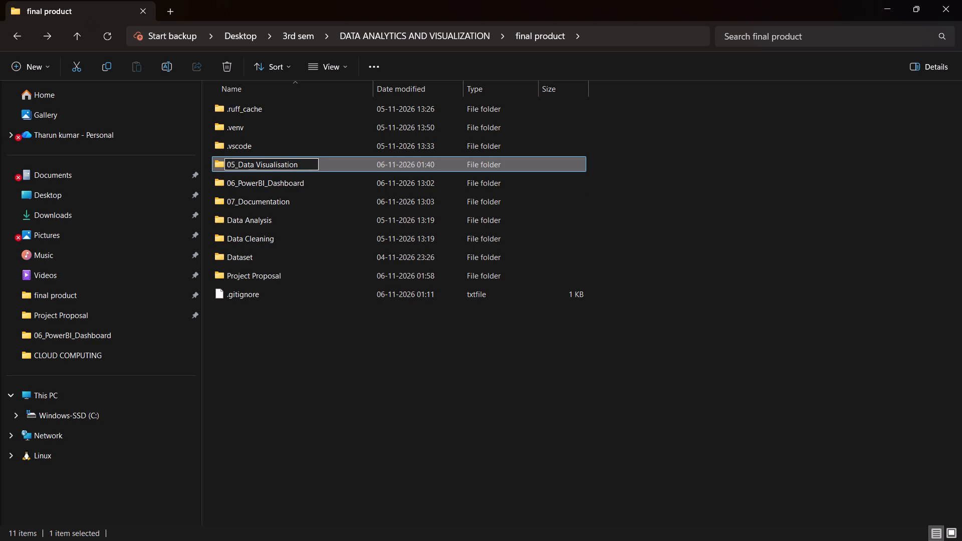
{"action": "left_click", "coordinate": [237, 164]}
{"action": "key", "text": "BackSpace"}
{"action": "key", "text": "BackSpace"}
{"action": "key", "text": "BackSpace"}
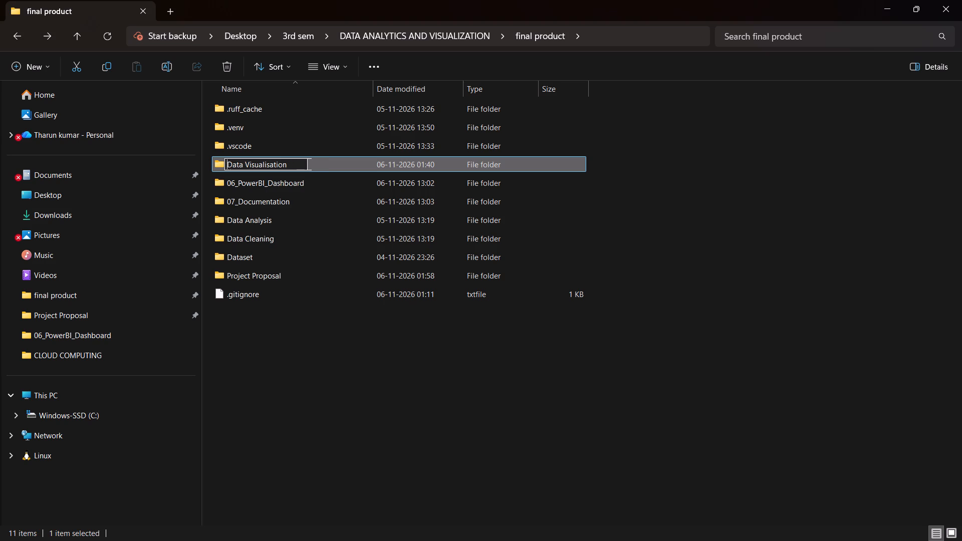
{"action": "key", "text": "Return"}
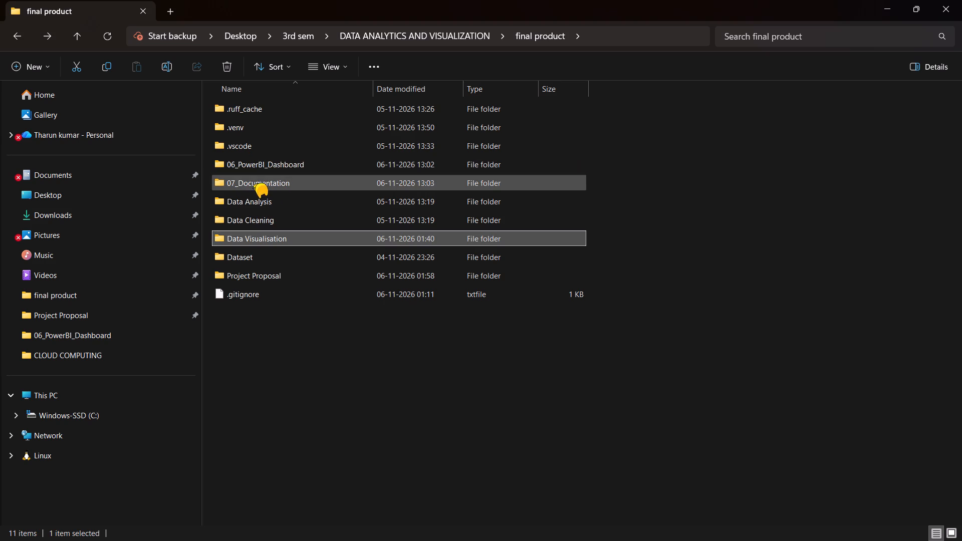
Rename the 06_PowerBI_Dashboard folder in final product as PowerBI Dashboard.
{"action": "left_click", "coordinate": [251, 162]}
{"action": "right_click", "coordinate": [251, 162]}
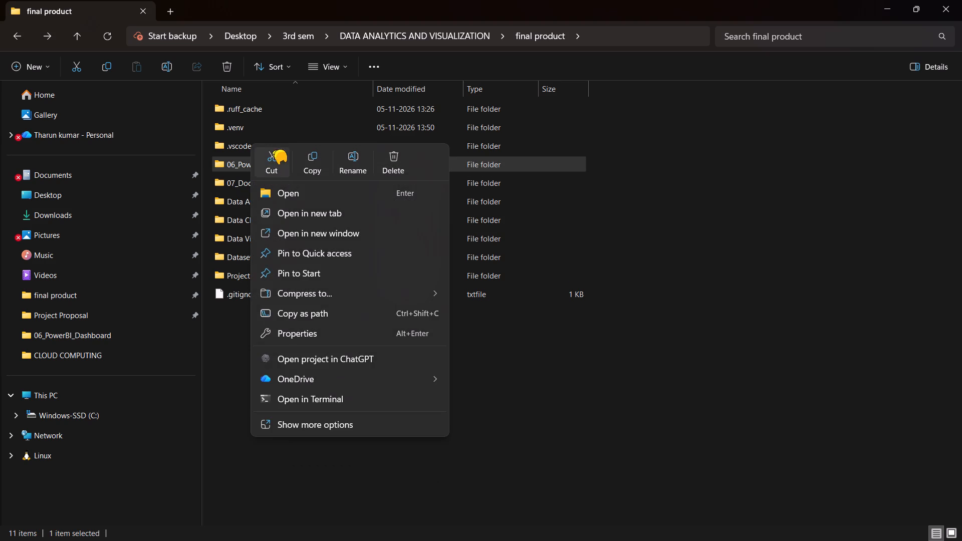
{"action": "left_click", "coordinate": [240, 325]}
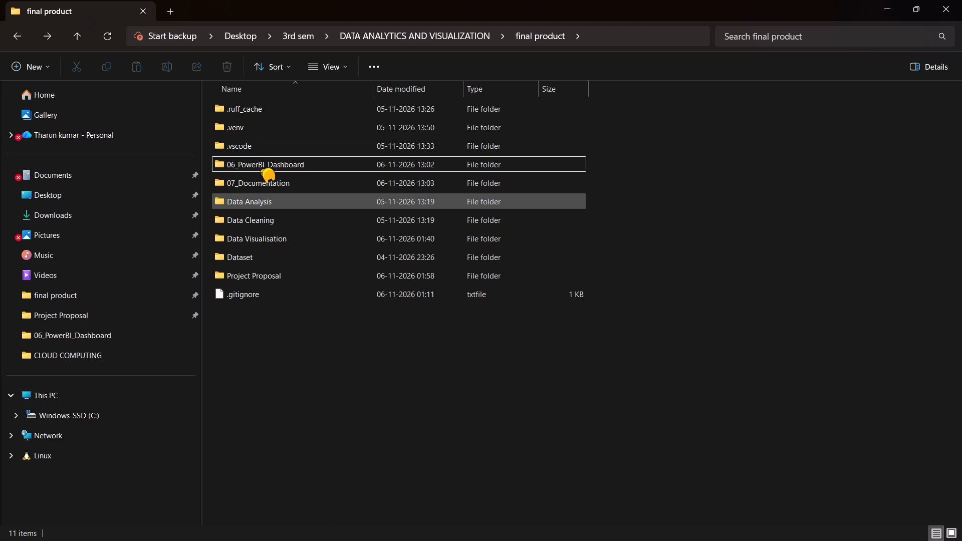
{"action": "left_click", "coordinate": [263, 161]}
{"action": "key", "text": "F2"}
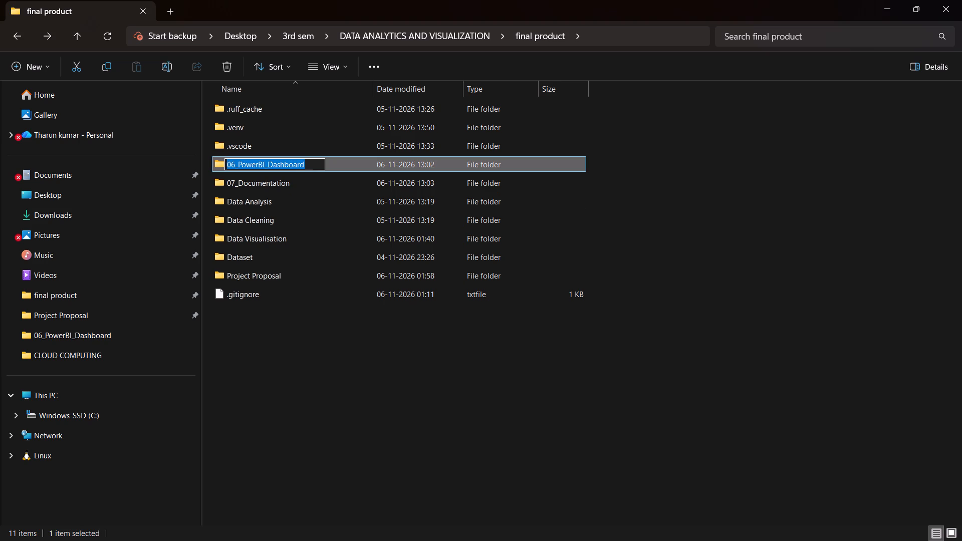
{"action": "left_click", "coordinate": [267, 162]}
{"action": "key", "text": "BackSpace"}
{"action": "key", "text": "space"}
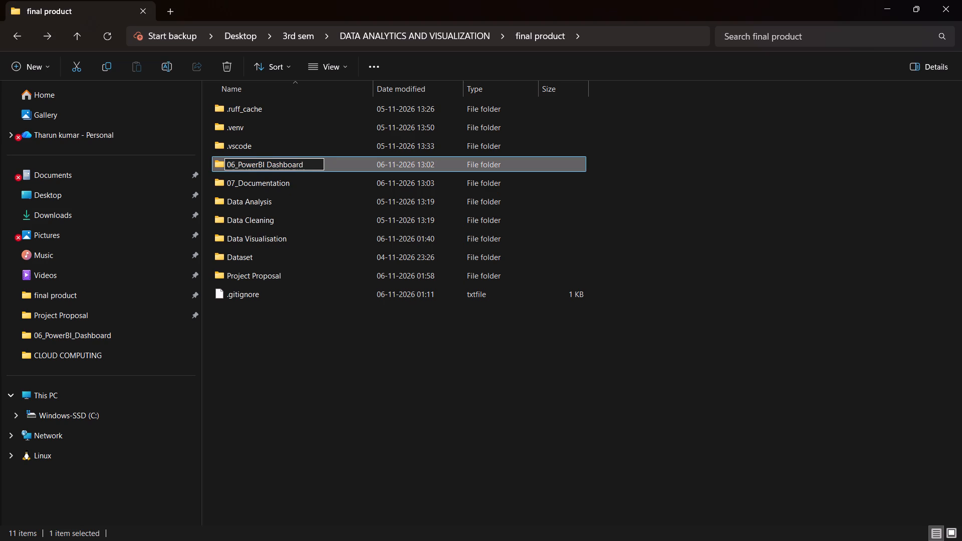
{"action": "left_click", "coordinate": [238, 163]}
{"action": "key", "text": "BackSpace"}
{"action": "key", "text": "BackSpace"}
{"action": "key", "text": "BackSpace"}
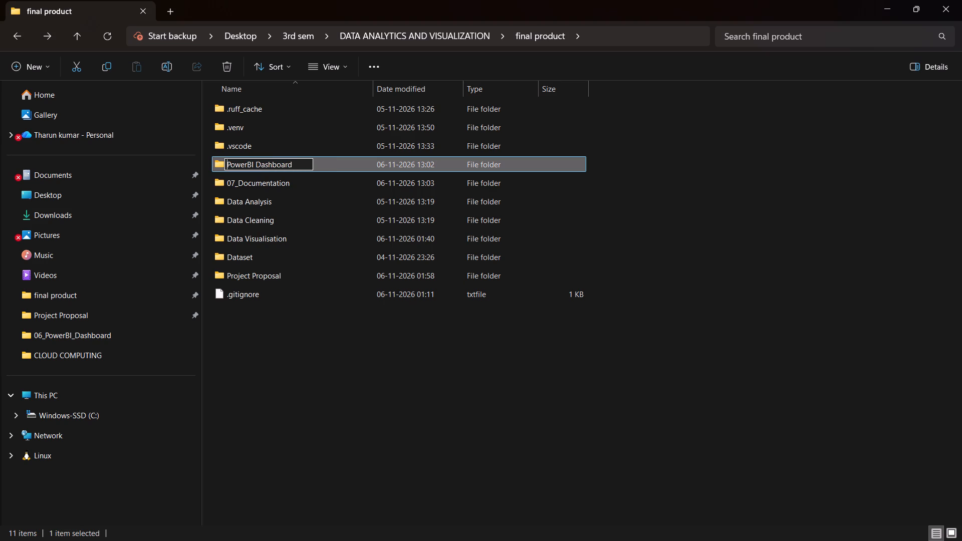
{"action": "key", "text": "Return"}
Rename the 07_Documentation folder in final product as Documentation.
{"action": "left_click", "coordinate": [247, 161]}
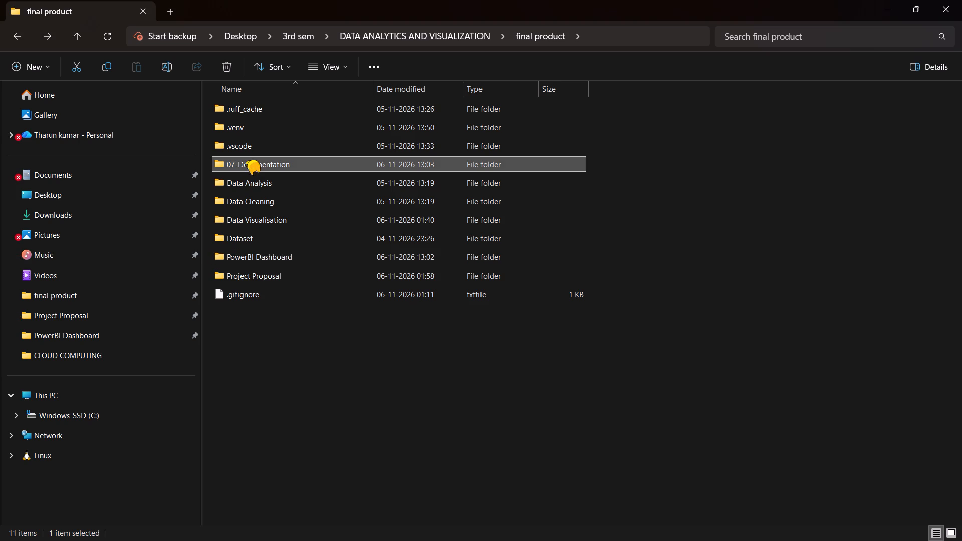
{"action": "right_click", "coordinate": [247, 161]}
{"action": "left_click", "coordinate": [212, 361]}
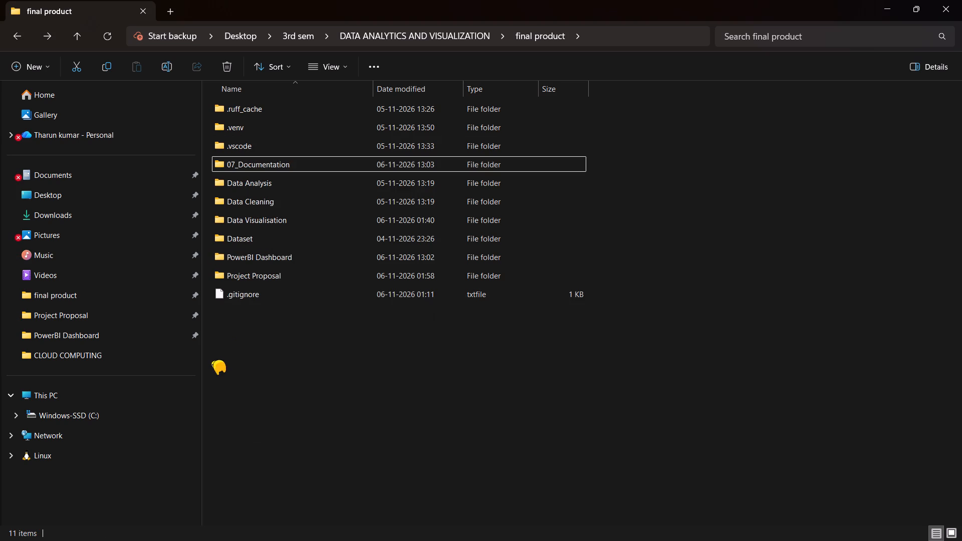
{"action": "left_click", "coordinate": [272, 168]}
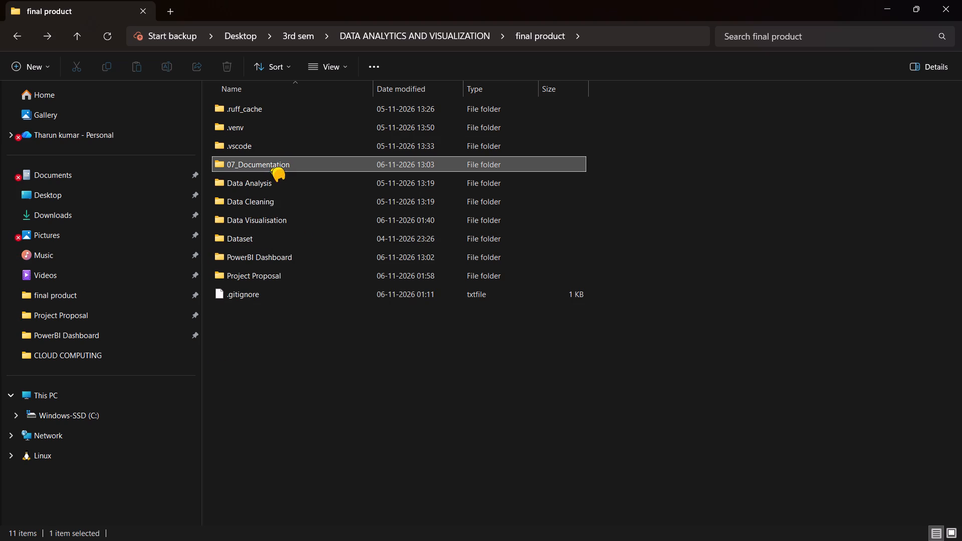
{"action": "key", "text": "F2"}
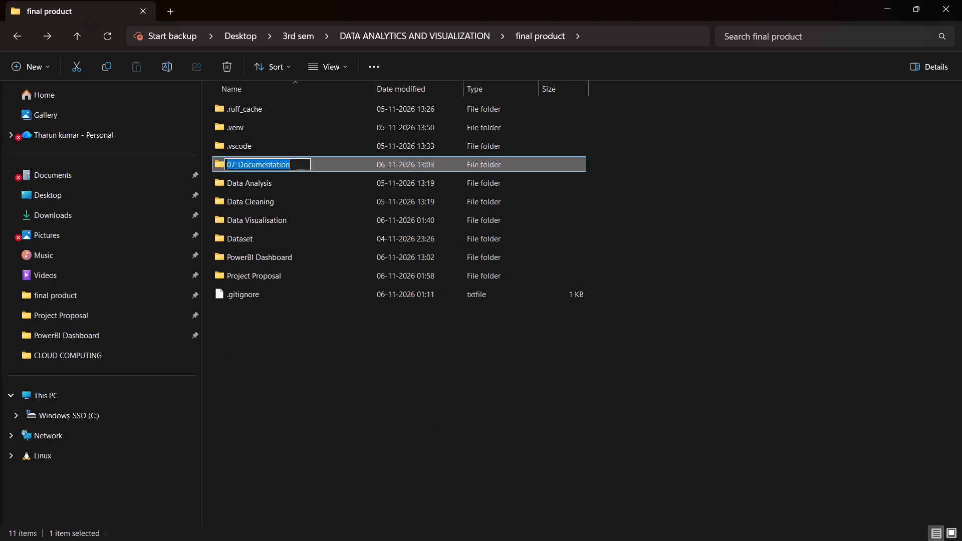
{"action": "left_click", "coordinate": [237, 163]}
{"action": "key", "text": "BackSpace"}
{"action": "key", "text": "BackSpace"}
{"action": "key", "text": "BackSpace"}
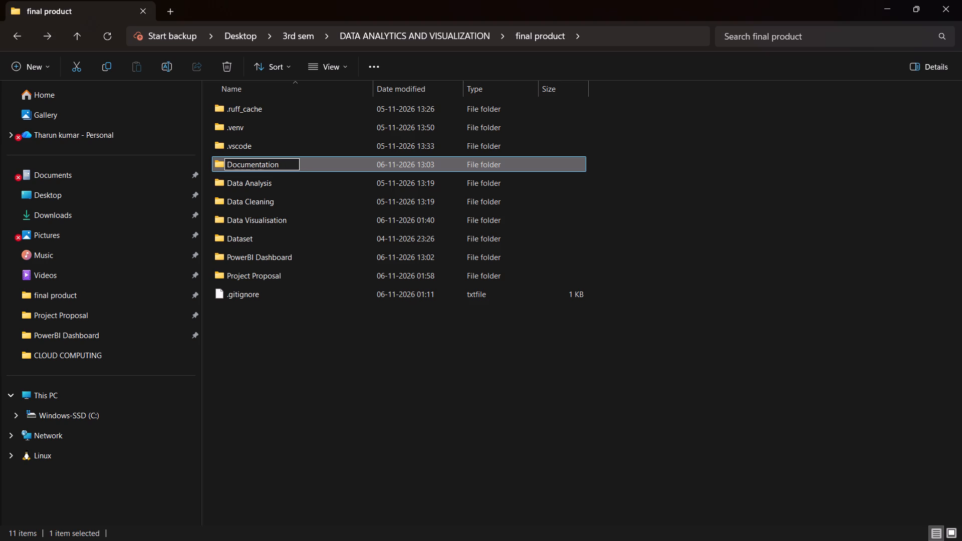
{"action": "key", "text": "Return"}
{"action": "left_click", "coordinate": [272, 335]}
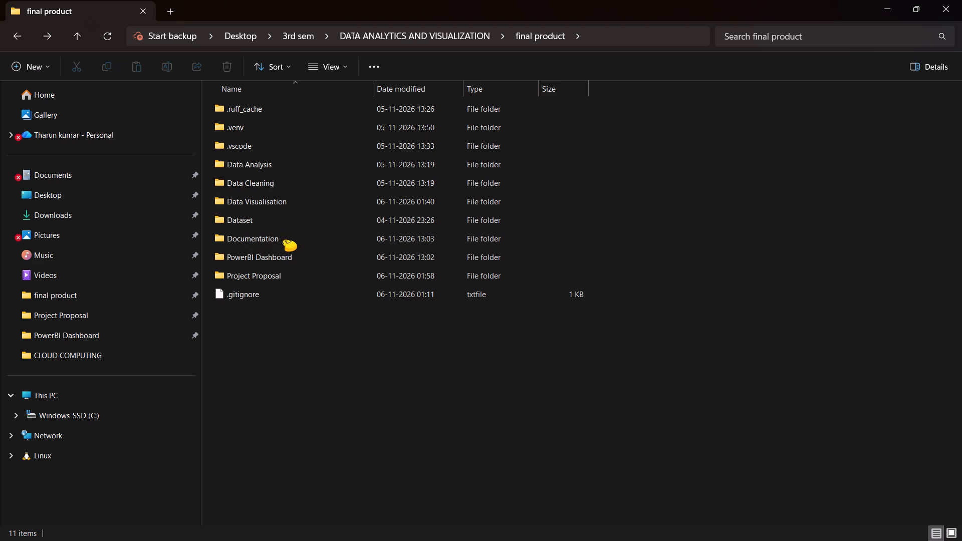
Check the contents of the Project Proposal folder and return to final product.
{"action": "double_click", "coordinate": [282, 276]}
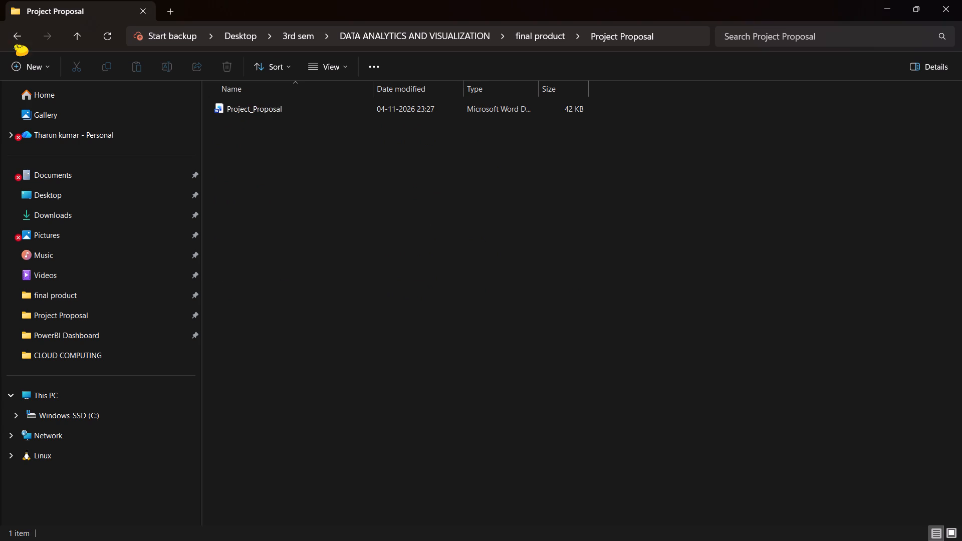
{"action": "left_click", "coordinate": [16, 39]}
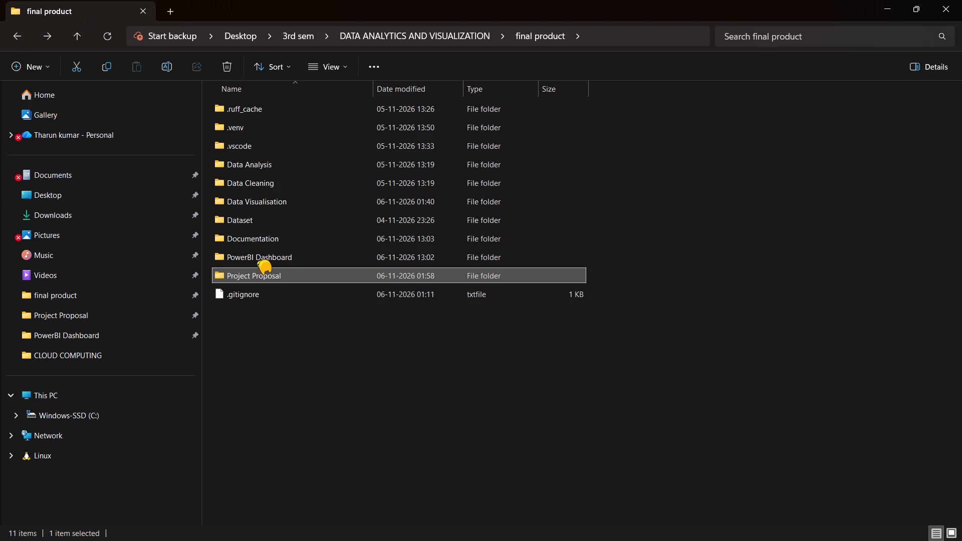
Try to open the sales-dashboard final dash board file from the PowerBI Dashboard folder in Power BI Desktop, then return to final product.
{"action": "left_click", "coordinate": [258, 261]}
{"action": "double_click", "coordinate": [258, 261]}
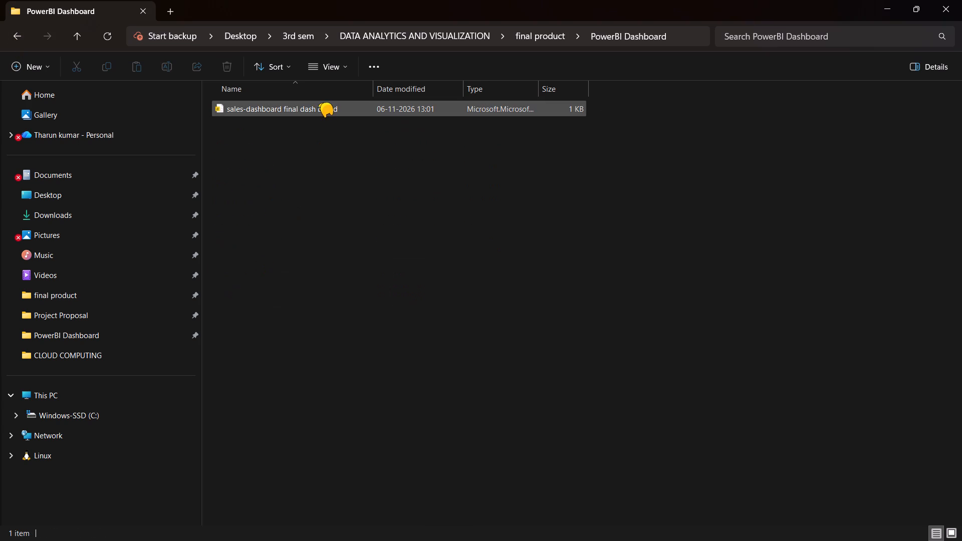
{"action": "double_click", "coordinate": [320, 104]}
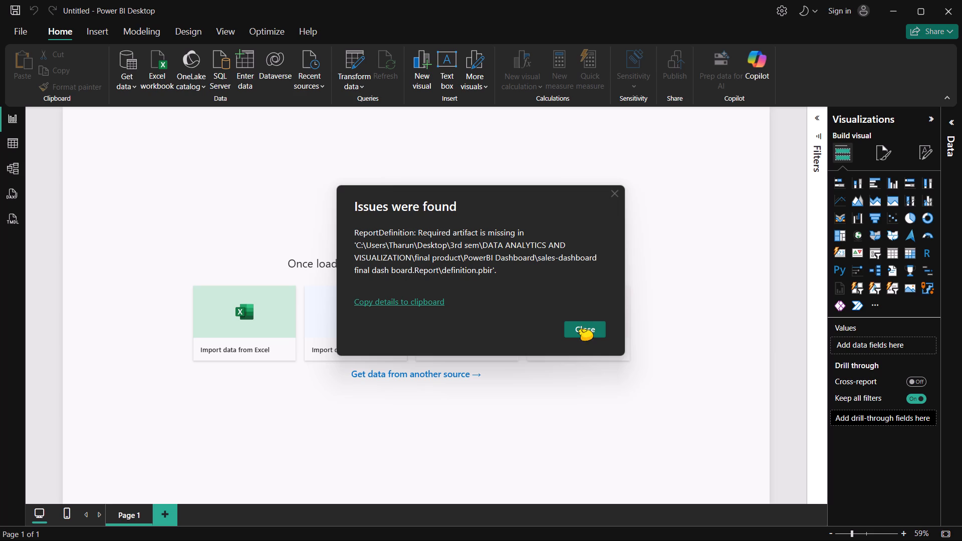
{"action": "left_click", "coordinate": [580, 329]}
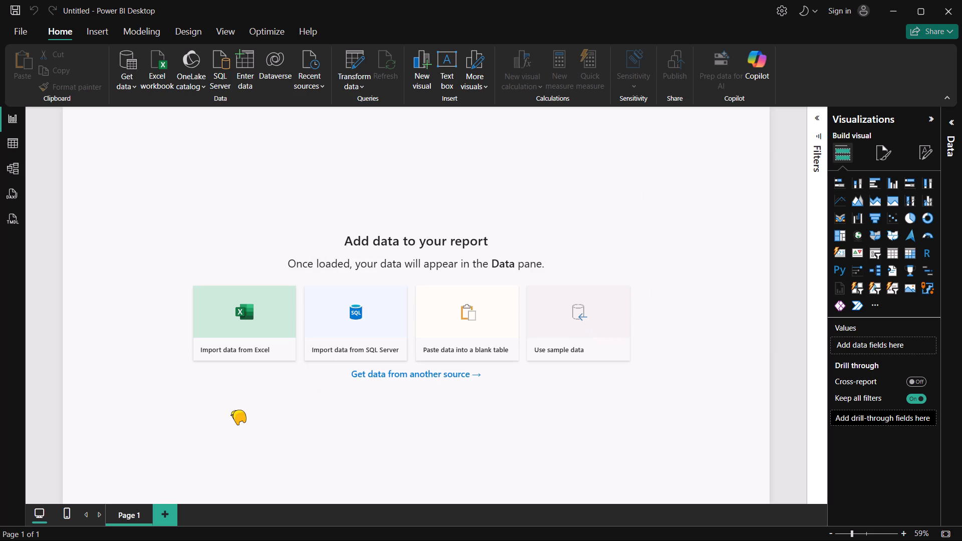
{"action": "left_click", "coordinate": [960, 0]}
{"action": "left_click", "coordinate": [398, 204]}
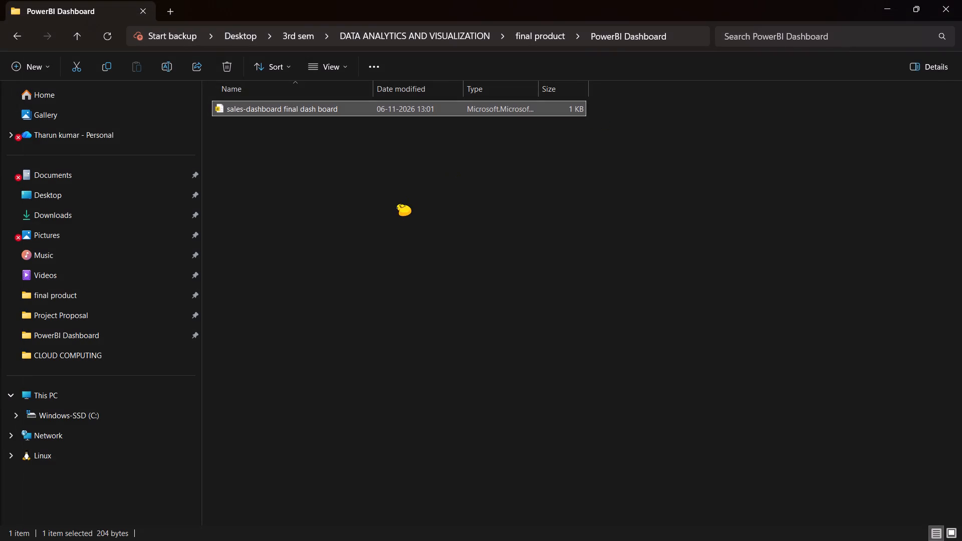
{"action": "left_click", "coordinate": [17, 29]}
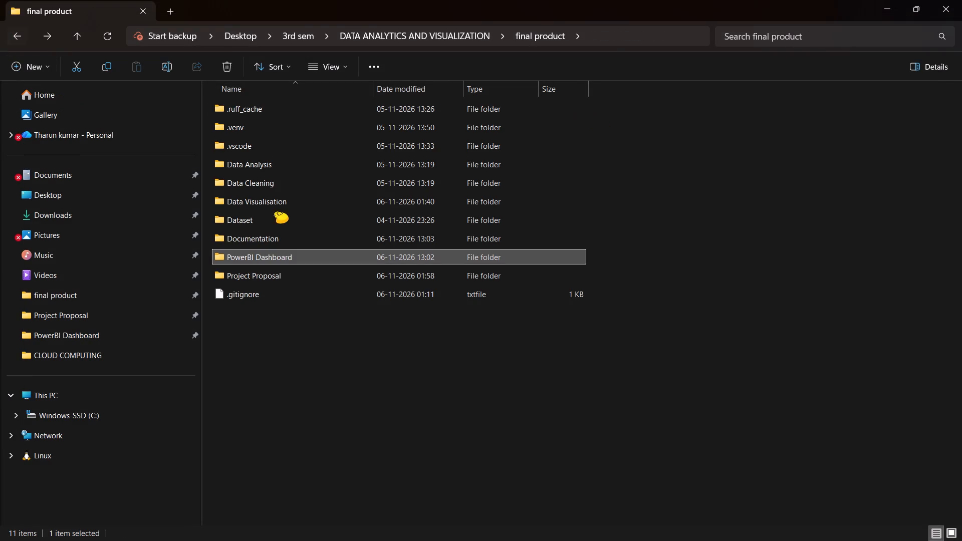
Undo the renames of the final product subfolders back to their numbered names, 01_Project_Proposal through 07_Documentation.
{"action": "key", "text": "ctrl+z"}
{"action": "key", "text": "ctrl+z"}
{"action": "key", "text": "ctrl+z"}
{"action": "key", "text": "ctrl+z"}
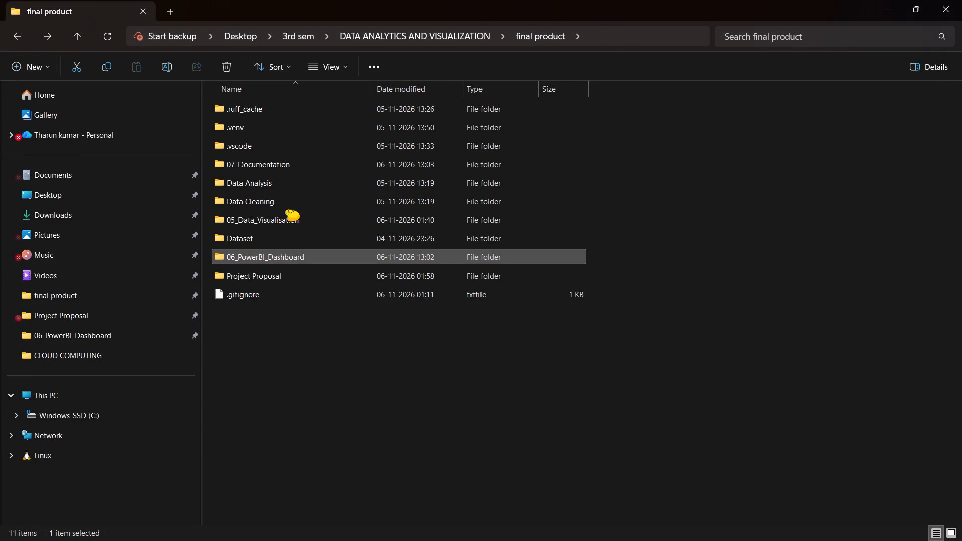
{"action": "key", "text": "ctrl+z"}
{"action": "key", "text": "ctrl+z"}
{"action": "key", "text": "ctrl+z"}
{"action": "key", "text": "ctrl+z"}
{"action": "key", "text": "ctrl+z"}
{"action": "key", "text": "ctrl+z"}
{"action": "key", "text": "ctrl+z"}
{"action": "key", "text": "ctrl+z"}
{"action": "key", "text": "ctrl+z"}
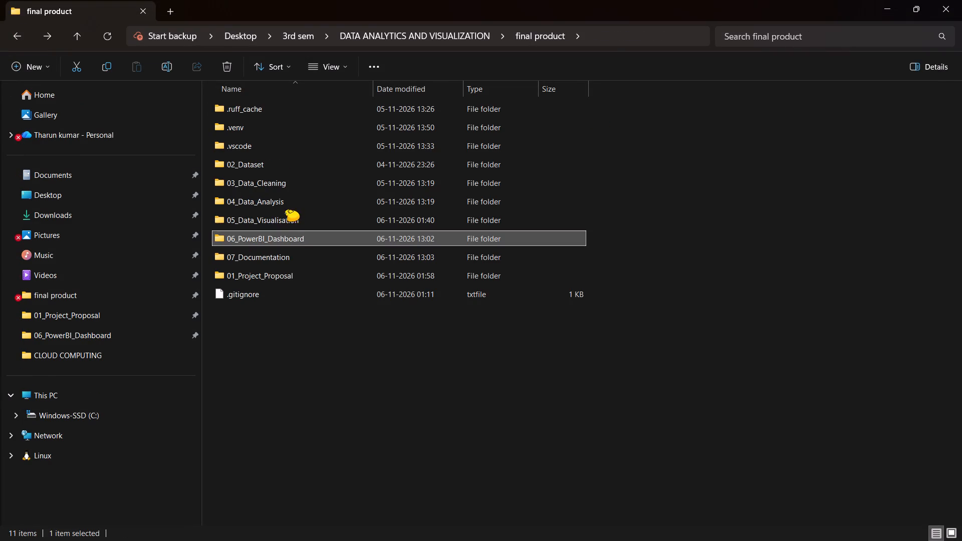
Undo the earlier file clean-up in final product, restoring data_visualisation.ipynb, Project_Report, README, requirements and sales-dashboard.
{"action": "key", "text": "ctrl+z"}
{"action": "key", "text": "ctrl+z"}
{"action": "key", "text": "ctrl+z"}
{"action": "key", "text": "ctrl+z"}
{"action": "key", "text": "ctrl+z"}
{"action": "key", "text": "ctrl+z"}
{"action": "key", "text": "ctrl+z"}
{"action": "key", "text": "ctrl+z"}
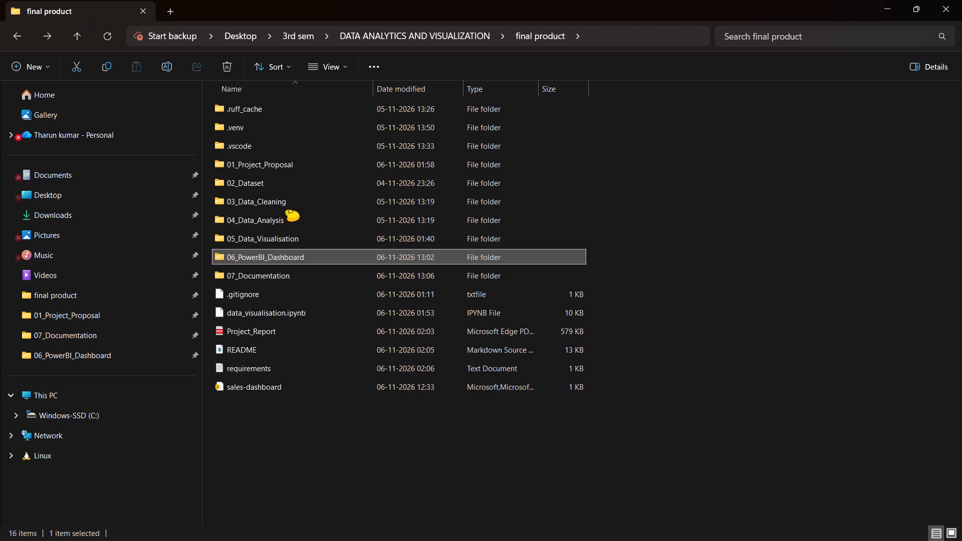
{"action": "key", "text": "ctrl+z"}
{"action": "key", "text": "ctrl+z"}
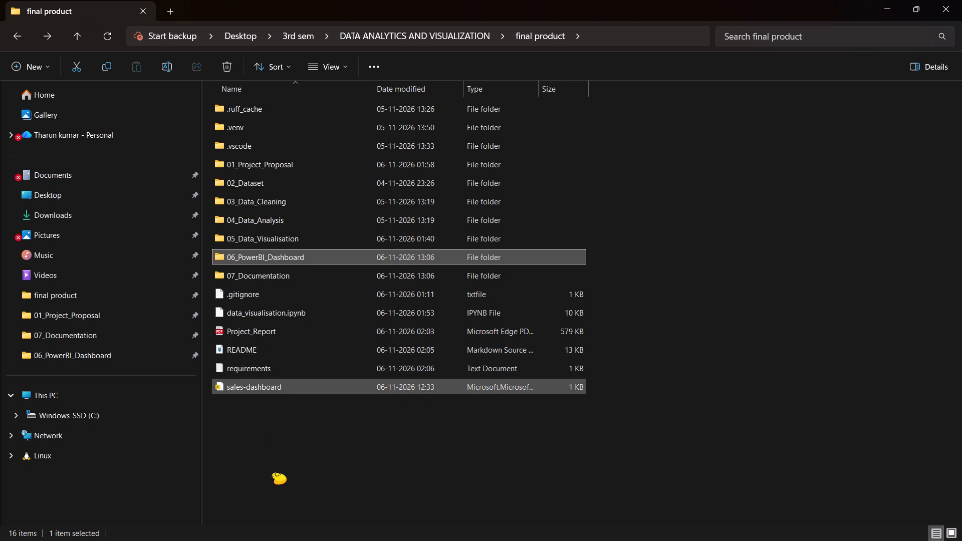
Try to open the sales-dashboard file from final product in Power BI Desktop, then close it and return to the folder.
{"action": "left_click", "coordinate": [283, 469]}
{"action": "double_click", "coordinate": [333, 390]}
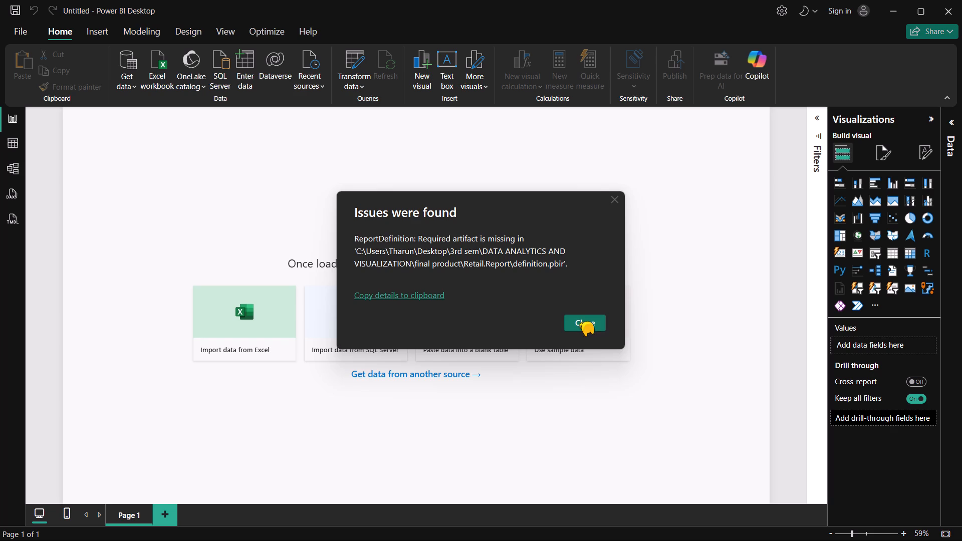
{"action": "left_click", "coordinate": [581, 323]}
{"action": "left_click", "coordinate": [961, 0]}
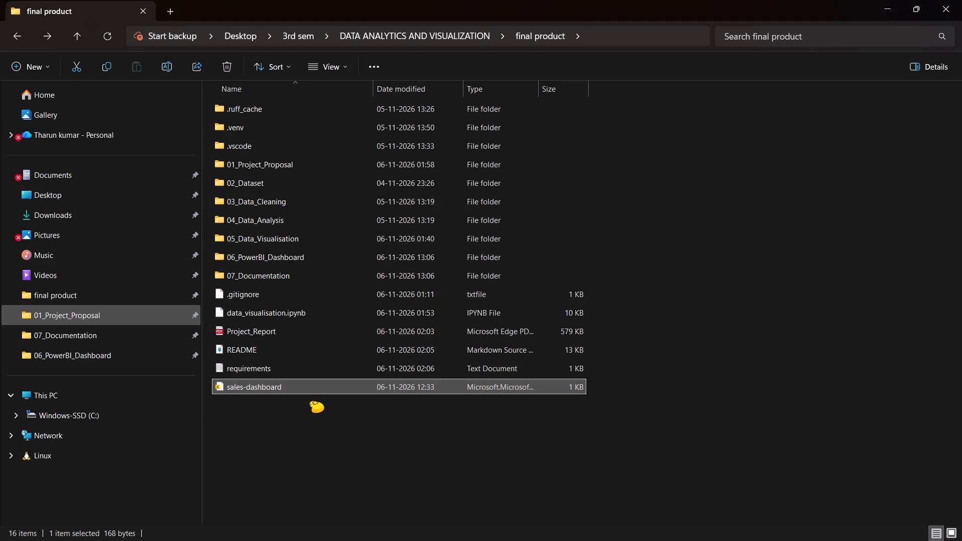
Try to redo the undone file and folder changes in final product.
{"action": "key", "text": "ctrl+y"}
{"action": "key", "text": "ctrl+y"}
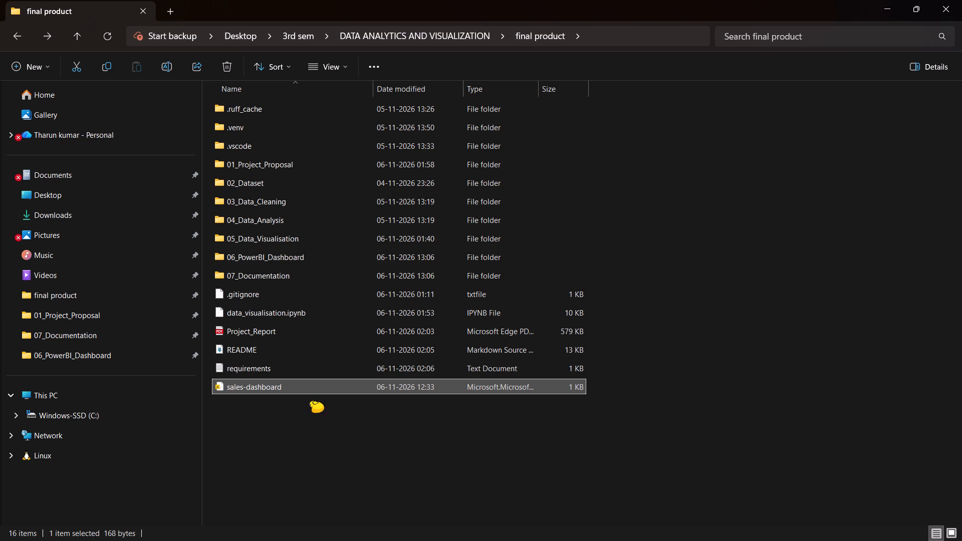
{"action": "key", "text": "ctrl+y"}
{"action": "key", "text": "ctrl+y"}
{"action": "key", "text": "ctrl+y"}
Check the contents of the 07_Documentation folder and return to final product.
{"action": "double_click", "coordinate": [290, 268]}
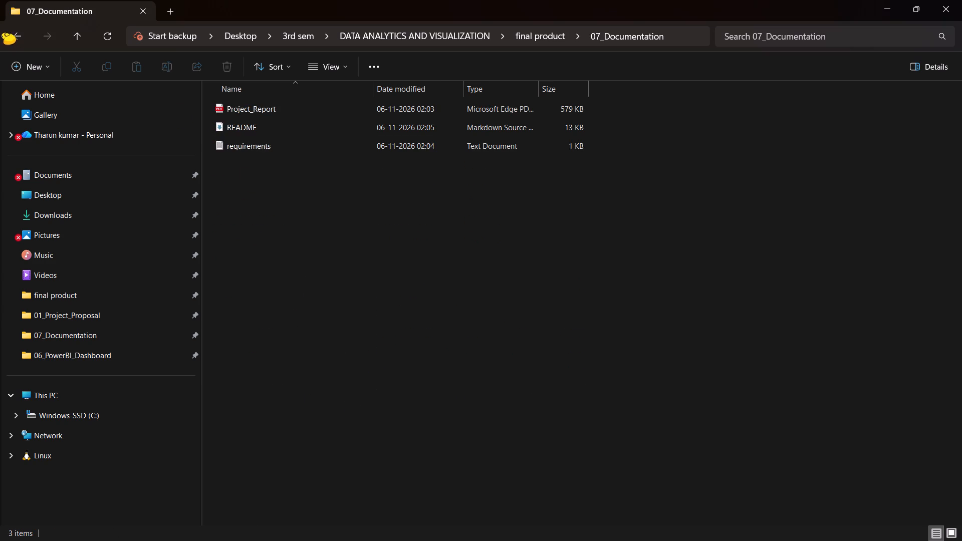
{"action": "left_click", "coordinate": [11, 37]}
Try to open the sales-dashboard final dash board file from the 06_PowerBI_Dashboard folder in Power BI Desktop.
{"action": "double_click", "coordinate": [249, 252]}
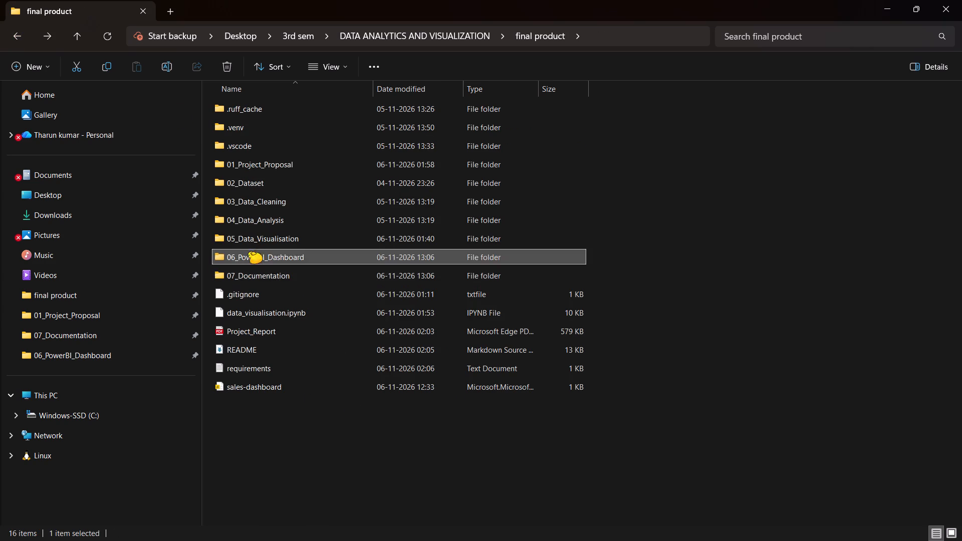
{"action": "double_click", "coordinate": [290, 151]}
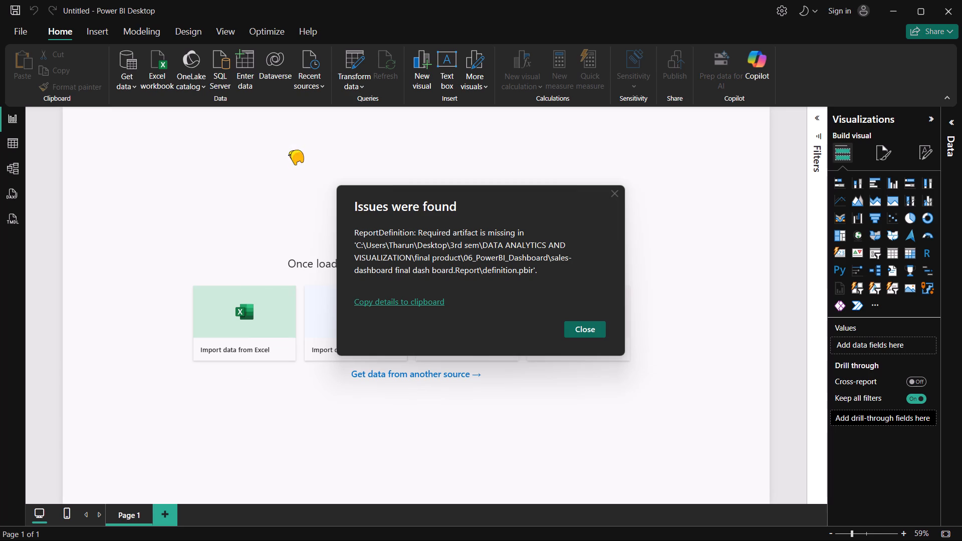
Capture a screenshot of the Issues were found dialog, then go back to the final product folder.
{"action": "key", "text": "Print"}
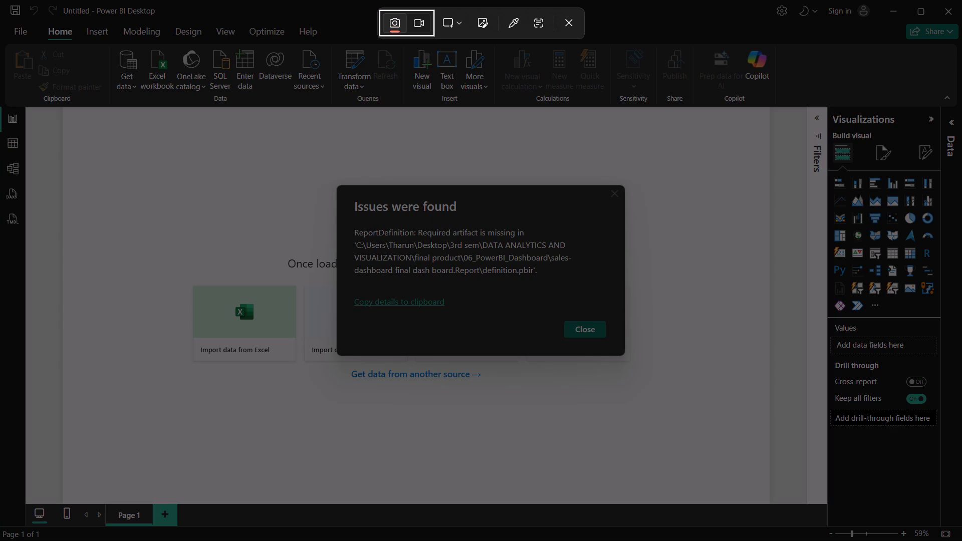
{"action": "left_click_drag", "start_coordinate": [313, 170], "coordinate": [650, 379]}
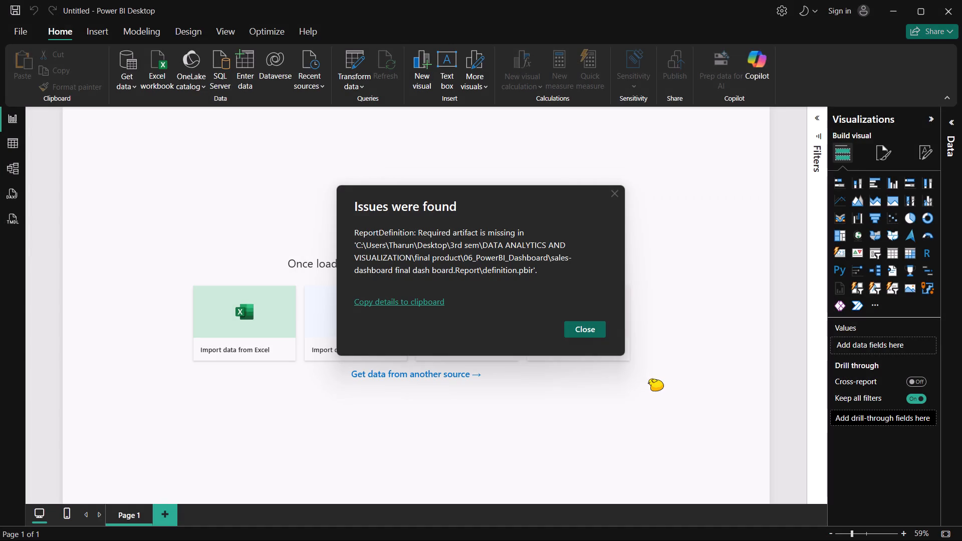
{"action": "left_click", "coordinate": [526, 176]}
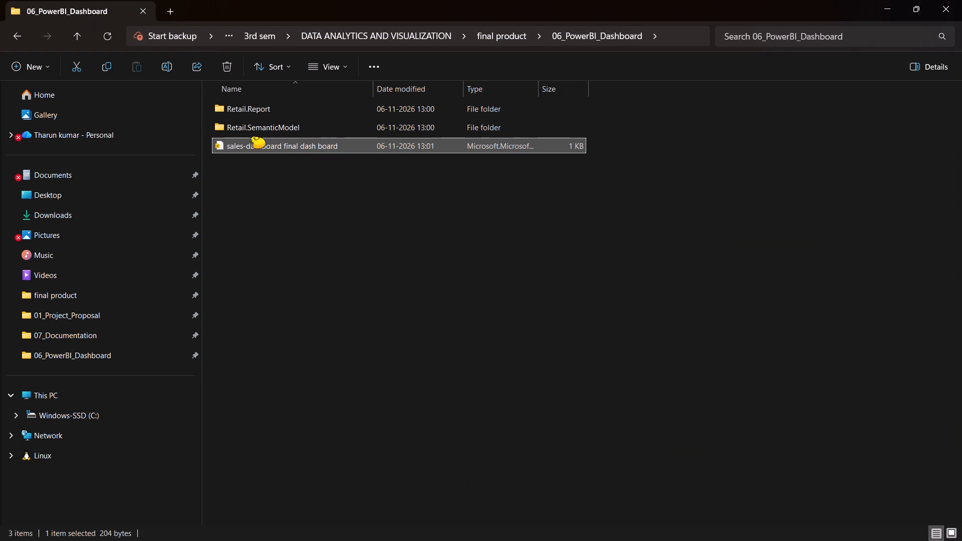
{"action": "left_click", "coordinate": [9, 28]}
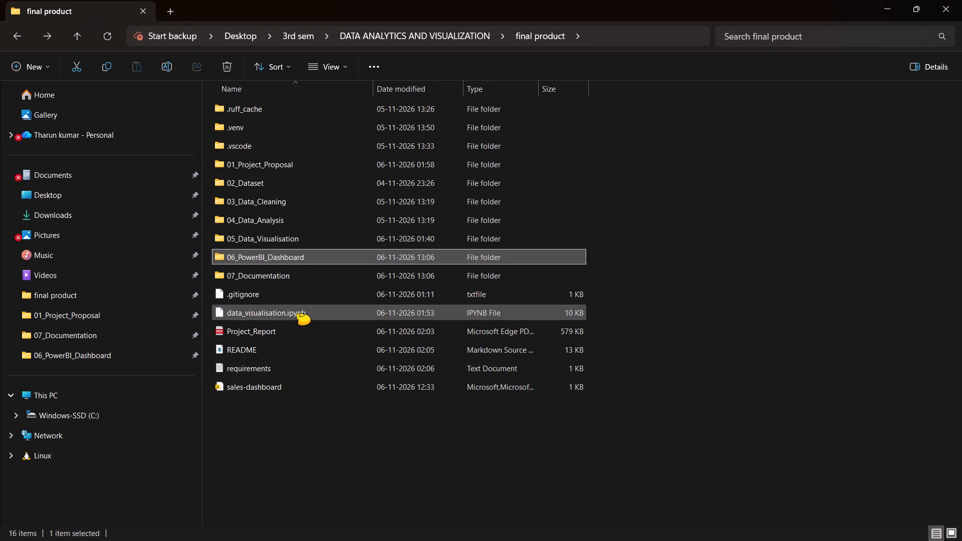
Launch Power BI Desktop and try to open sales-dashboard final dash board from its recent files.
{"action": "left_click", "coordinate": [360, 527]}
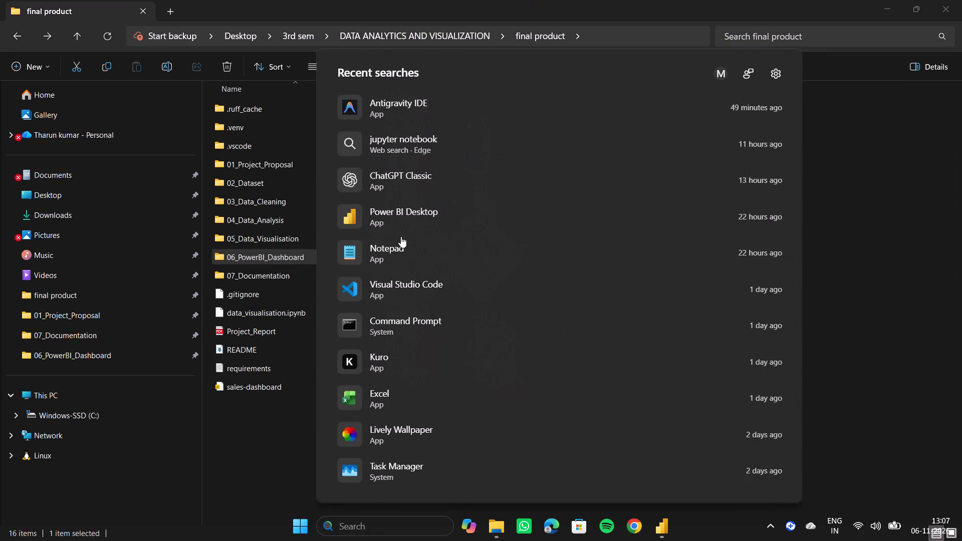
{"action": "double_click", "coordinate": [399, 216]}
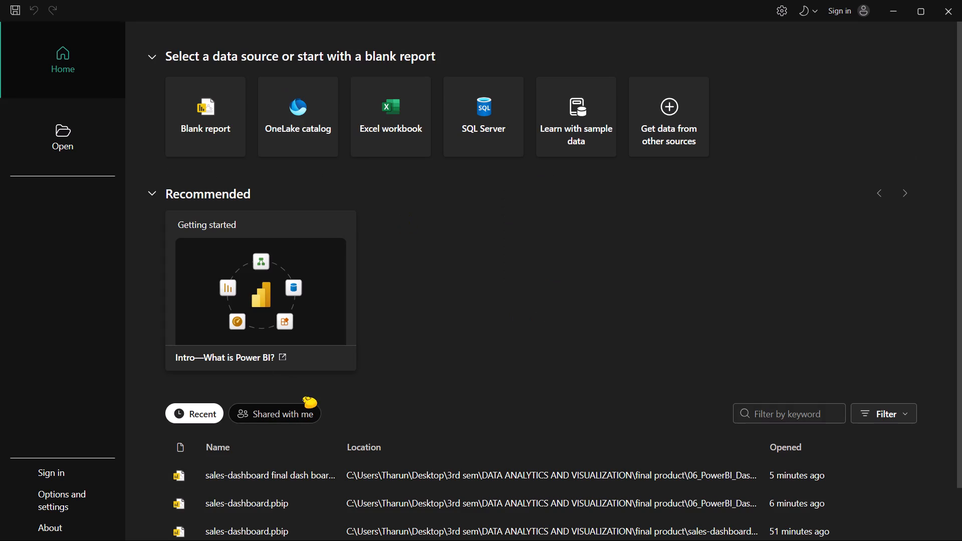
{"action": "left_click", "coordinate": [254, 476]}
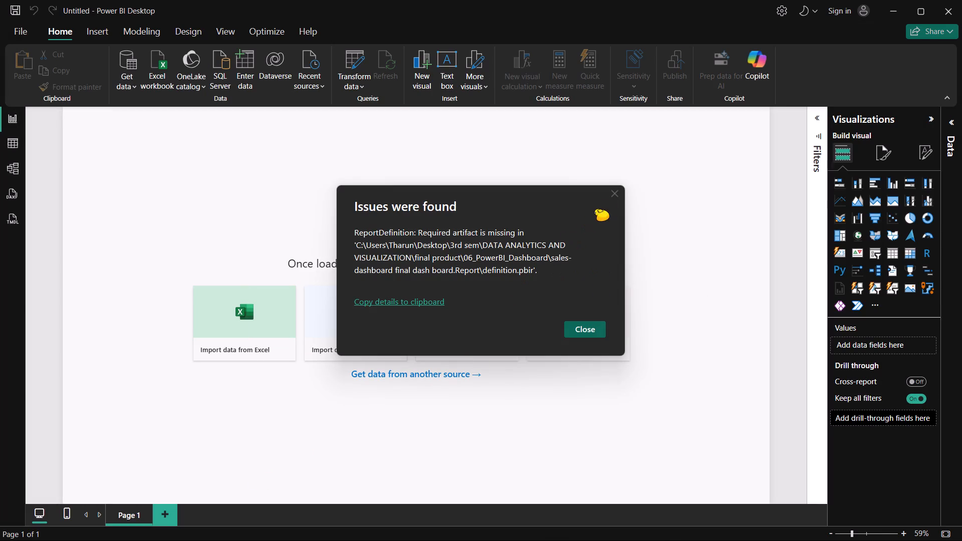
{"action": "left_click", "coordinate": [610, 193]}
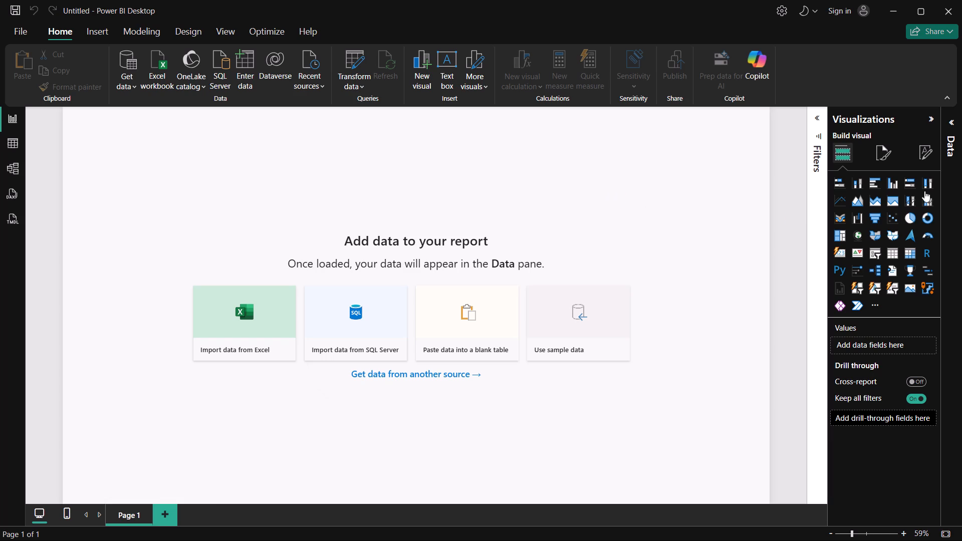
Expand the Data pane of the untitled report and search it for sales.
{"action": "left_click", "coordinate": [946, 149]}
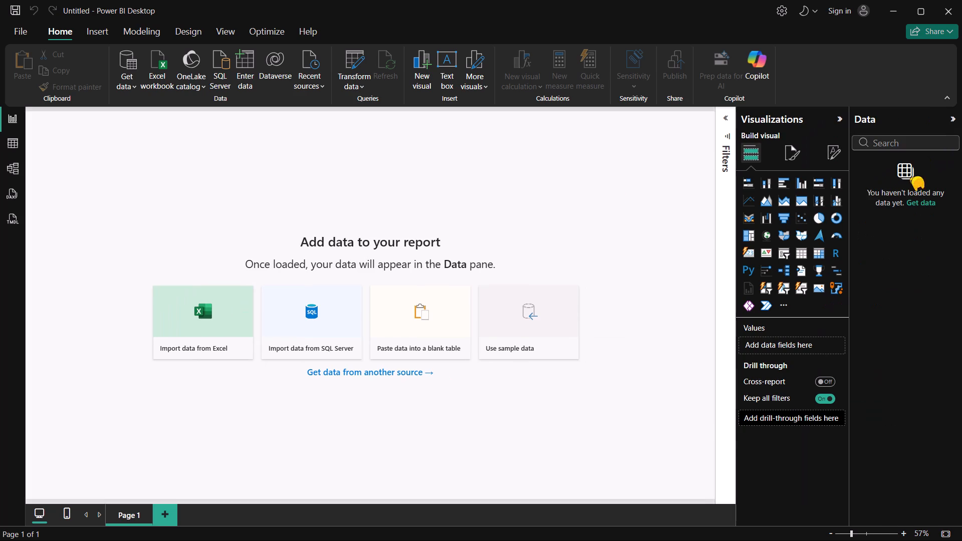
{"action": "left_click", "coordinate": [885, 148]}
{"action": "key", "text": "d"}
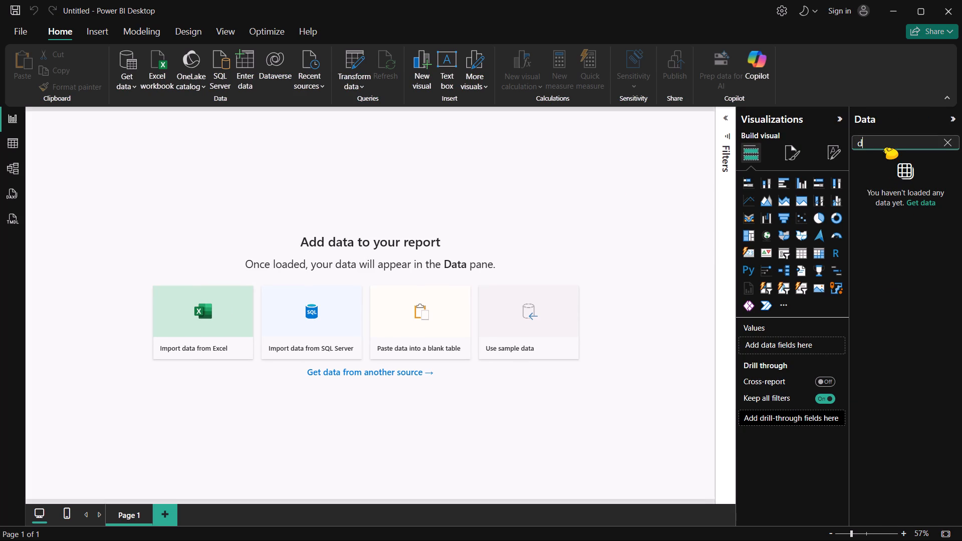
{"action": "key", "text": "BackSpace"}
{"action": "type", "text": "sales"}
{"action": "key", "text": "Return"}
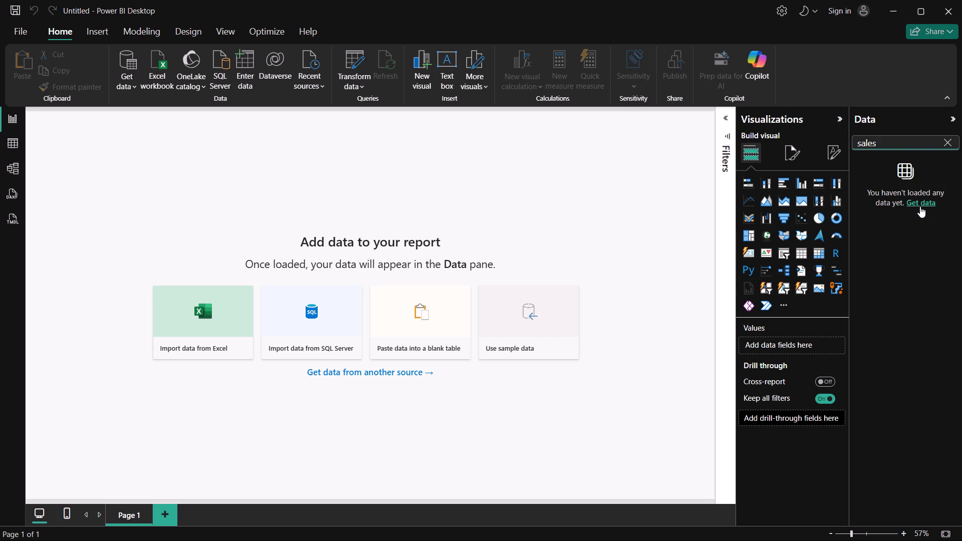
Examine the recent and new data sources in Get Data, including the Excel workbook connector, and close it without connecting.
{"action": "left_click", "coordinate": [920, 201]}
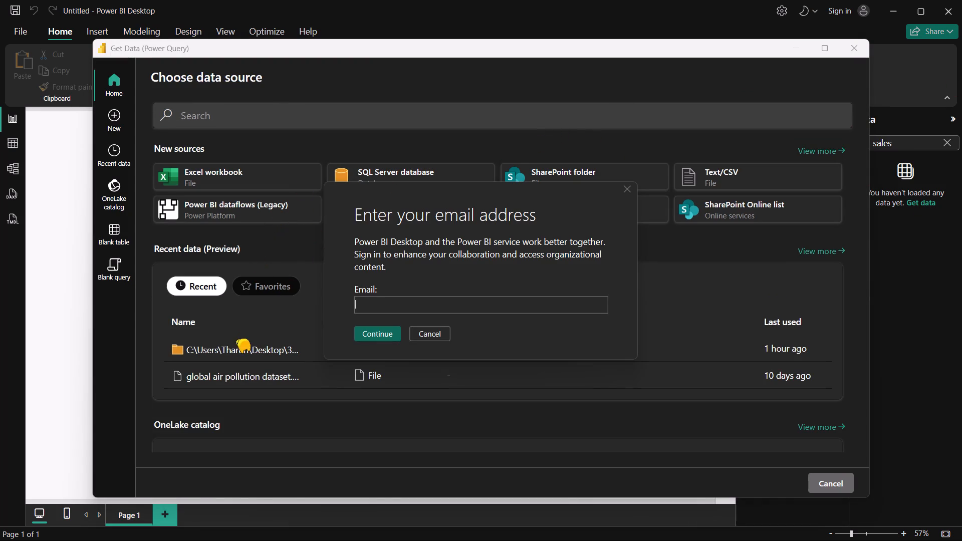
{"action": "left_click", "coordinate": [687, 236]}
{"action": "left_click", "coordinate": [628, 189]}
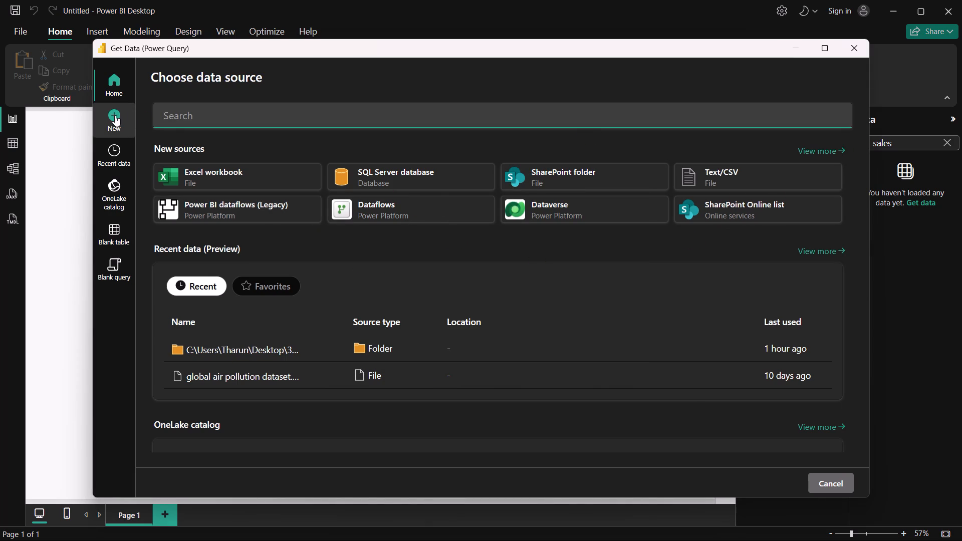
{"action": "left_click", "coordinate": [106, 150]}
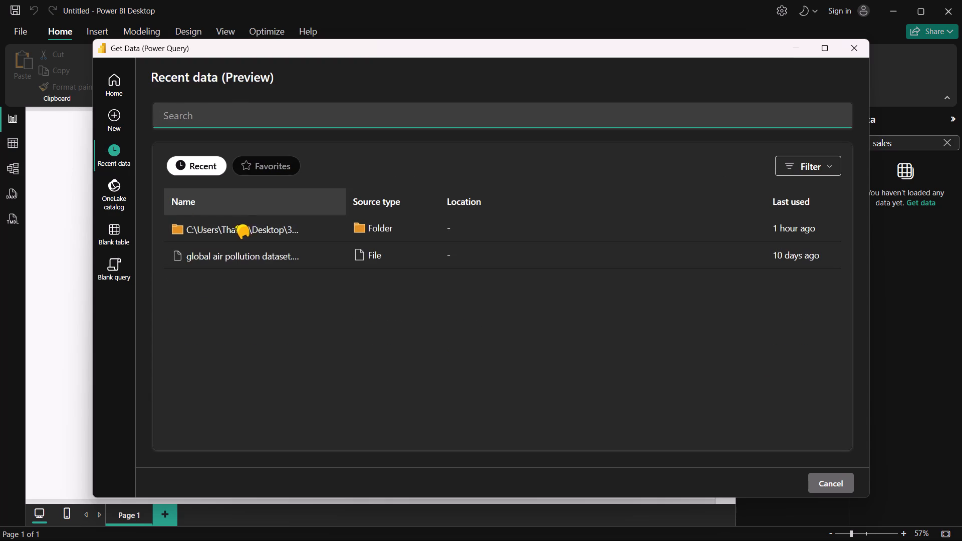
{"action": "left_click", "coordinate": [109, 123]}
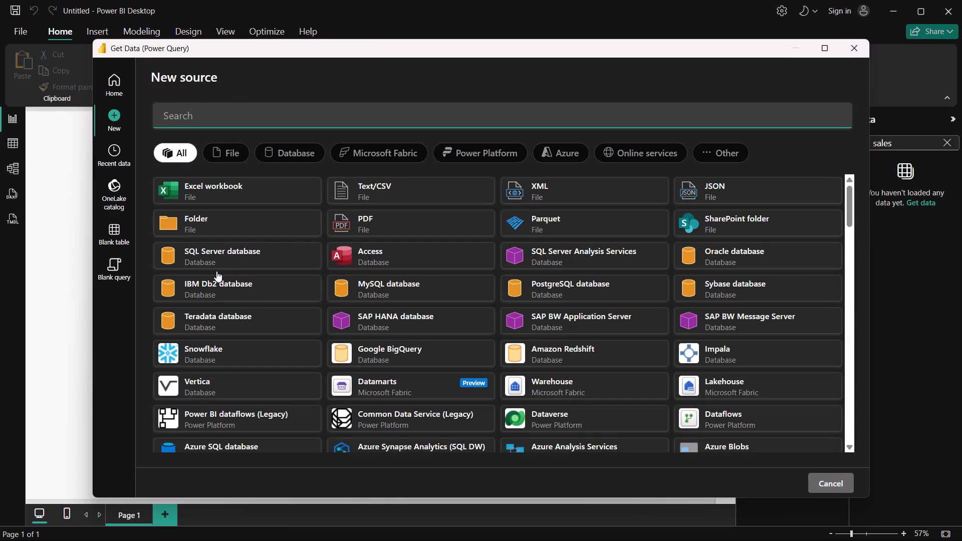
{"action": "scroll", "coordinate": [252, 308], "scroll_direction": "down", "scroll_amount": 12}
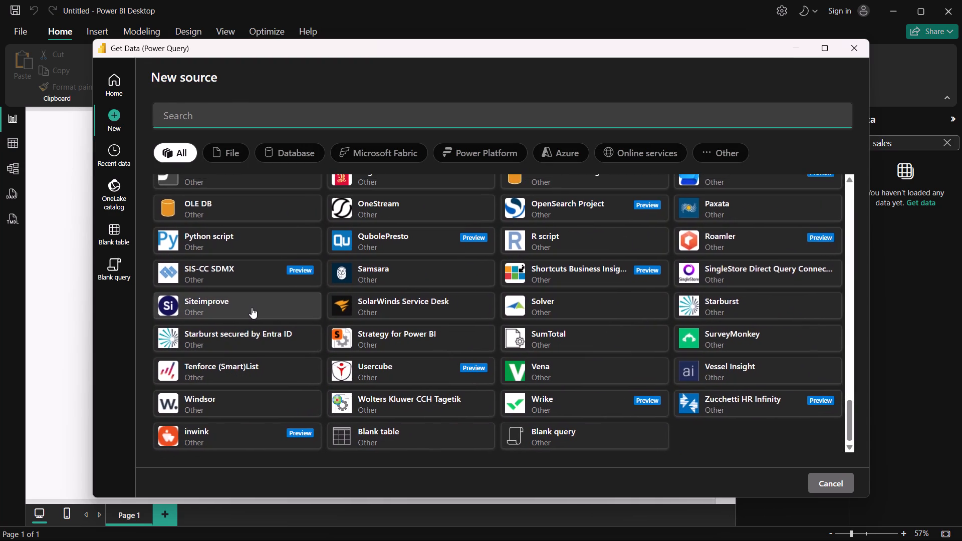
{"action": "scroll", "coordinate": [252, 308], "scroll_direction": "up", "scroll_amount": 19}
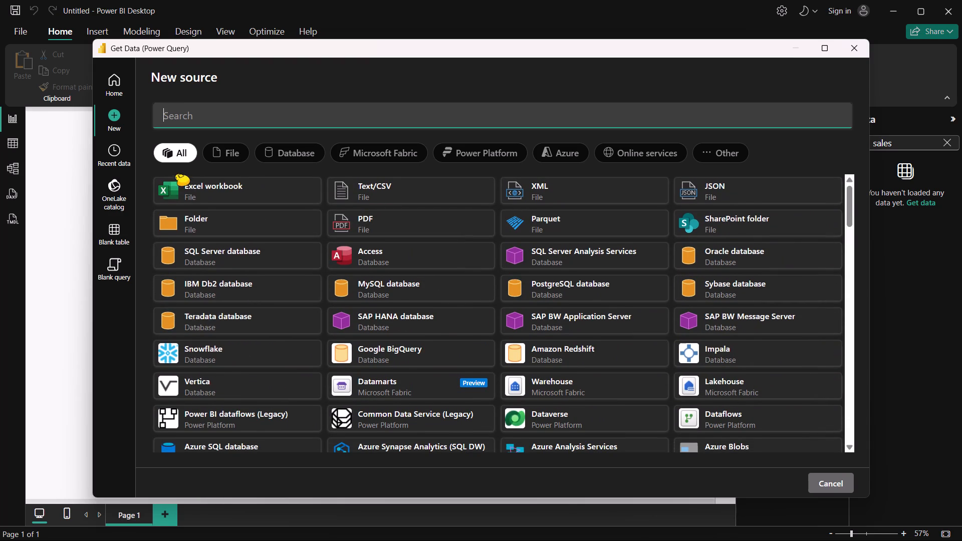
{"action": "left_click", "coordinate": [198, 184]}
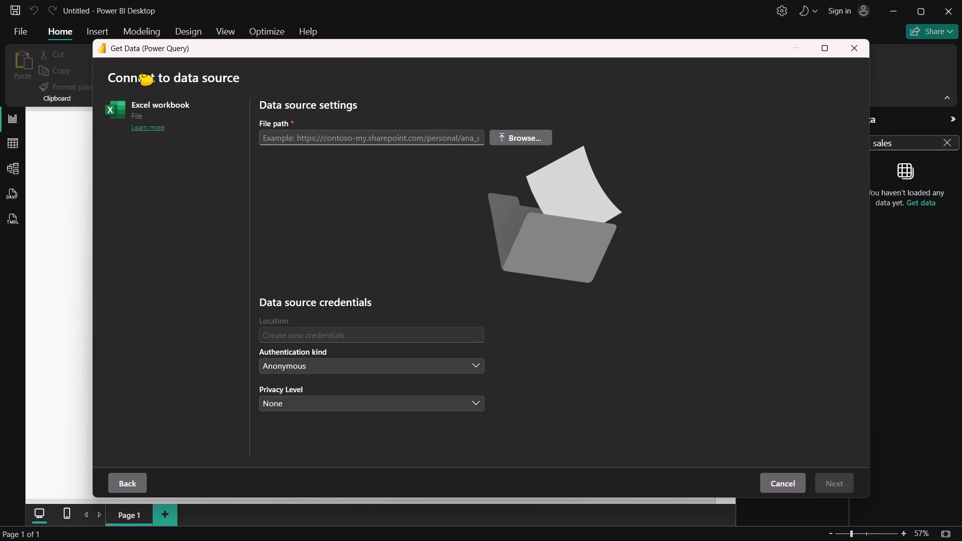
{"action": "left_click", "coordinate": [847, 53]}
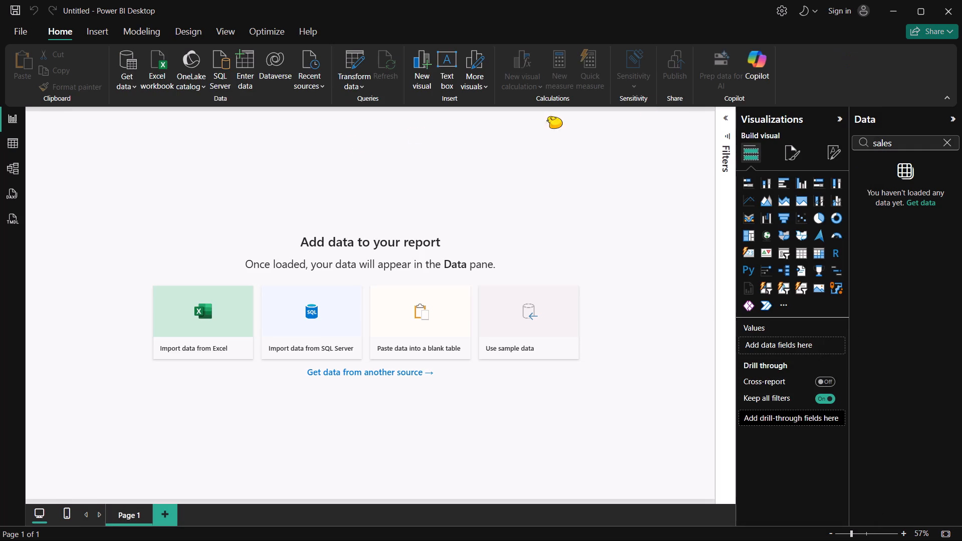
Try to open the recent sales-dashboard.pbip located in the 06_PowerBI_Dashboard folder.
{"action": "left_click", "coordinate": [16, 35]}
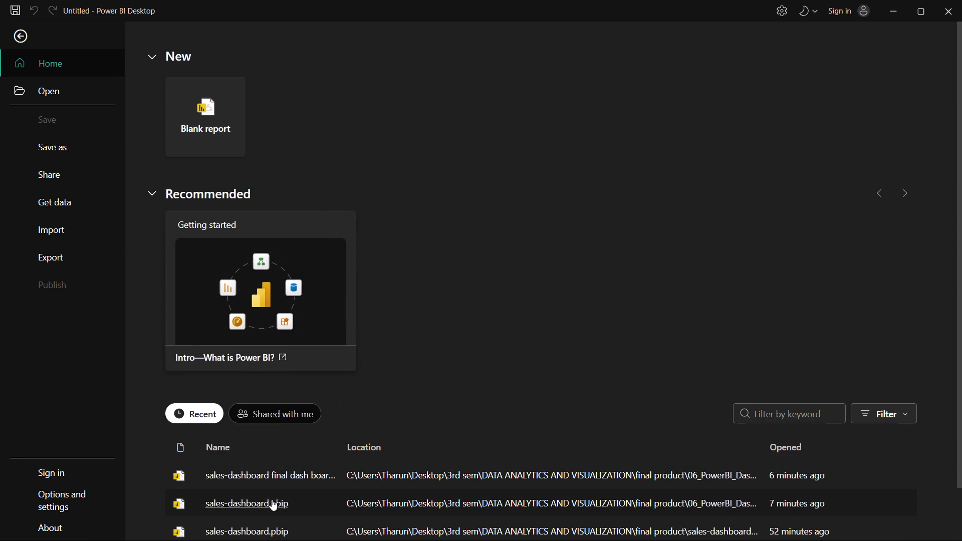
{"action": "left_click", "coordinate": [272, 499]}
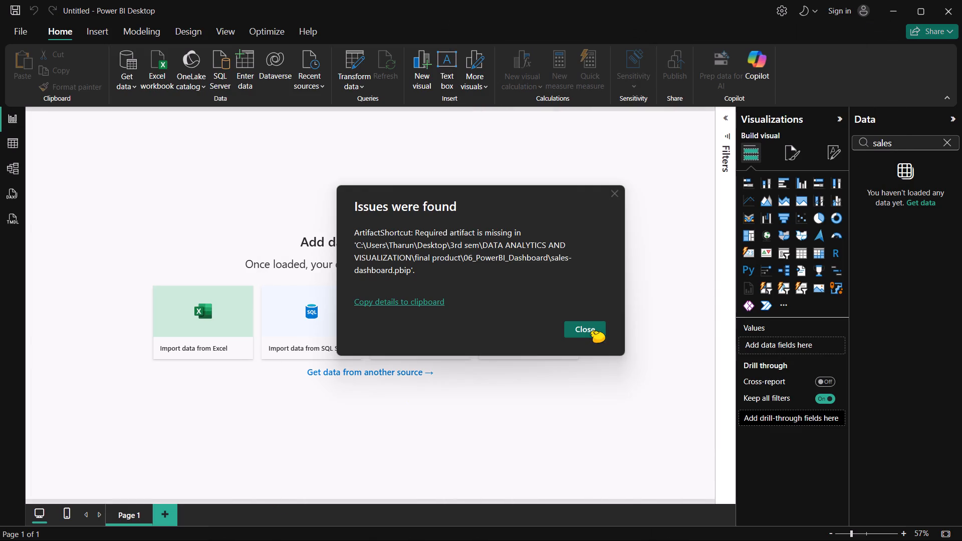
{"action": "left_click", "coordinate": [588, 334]}
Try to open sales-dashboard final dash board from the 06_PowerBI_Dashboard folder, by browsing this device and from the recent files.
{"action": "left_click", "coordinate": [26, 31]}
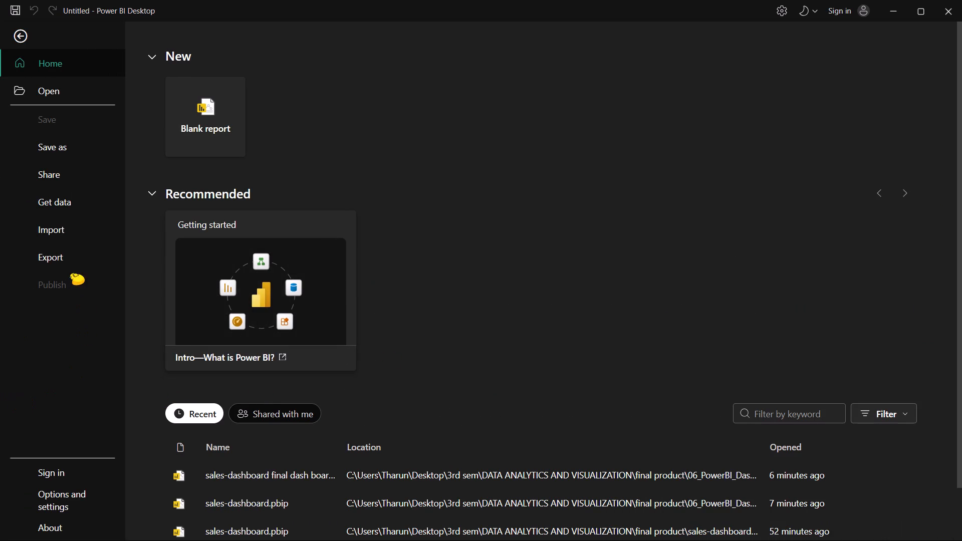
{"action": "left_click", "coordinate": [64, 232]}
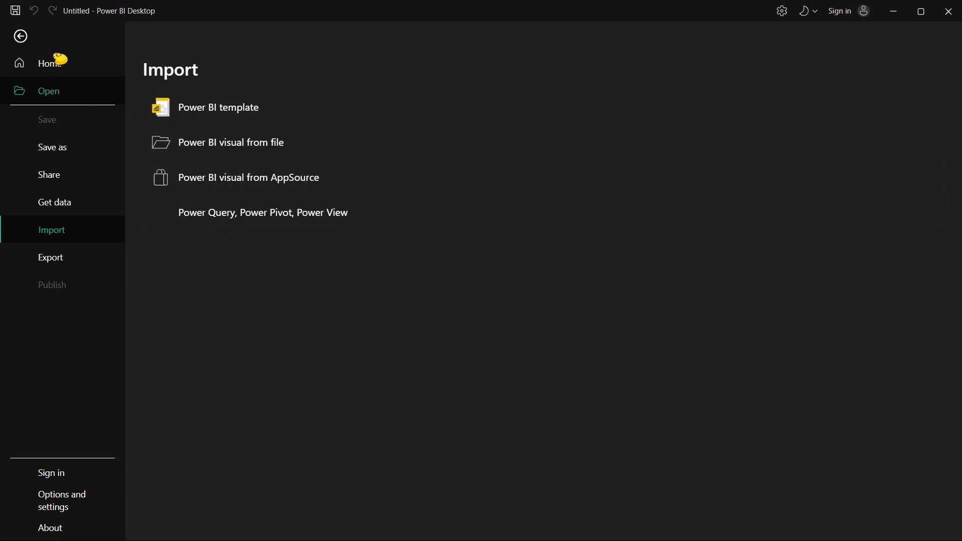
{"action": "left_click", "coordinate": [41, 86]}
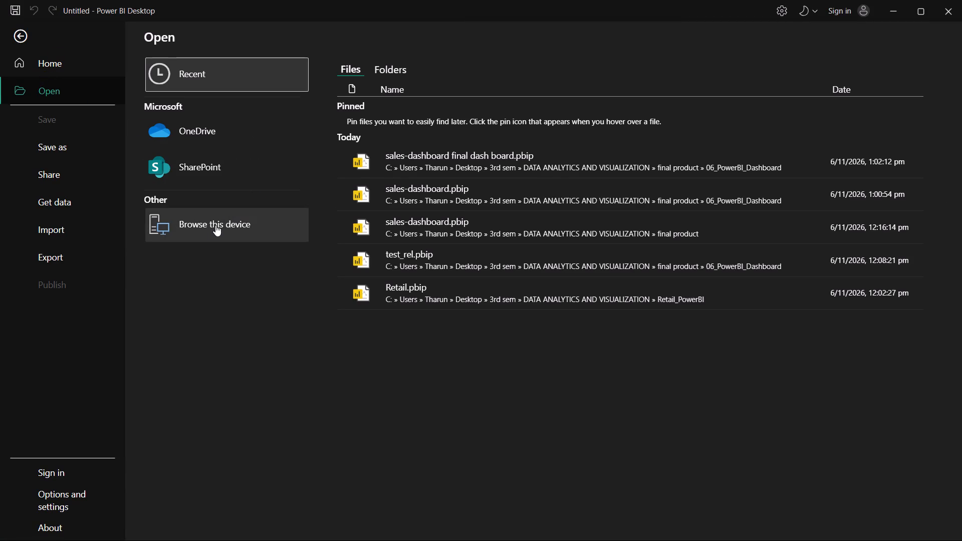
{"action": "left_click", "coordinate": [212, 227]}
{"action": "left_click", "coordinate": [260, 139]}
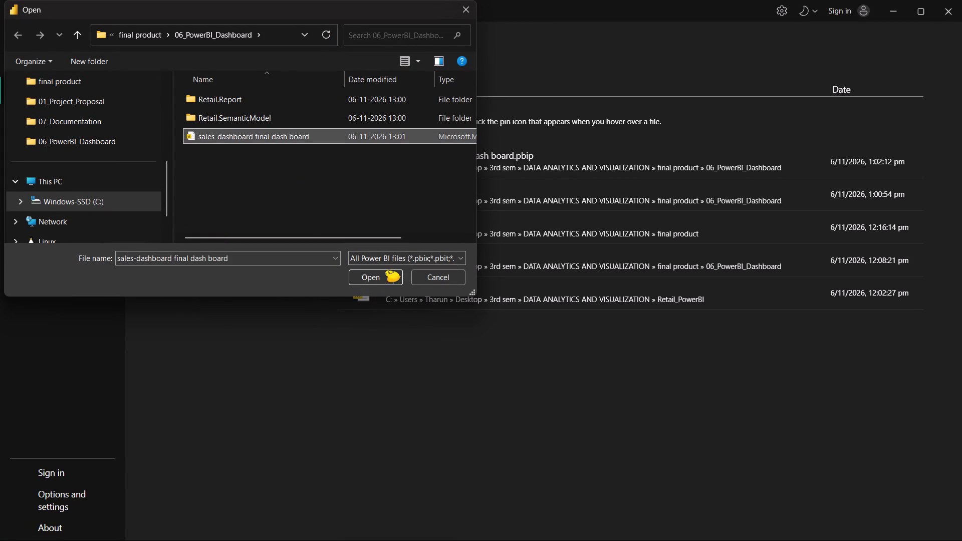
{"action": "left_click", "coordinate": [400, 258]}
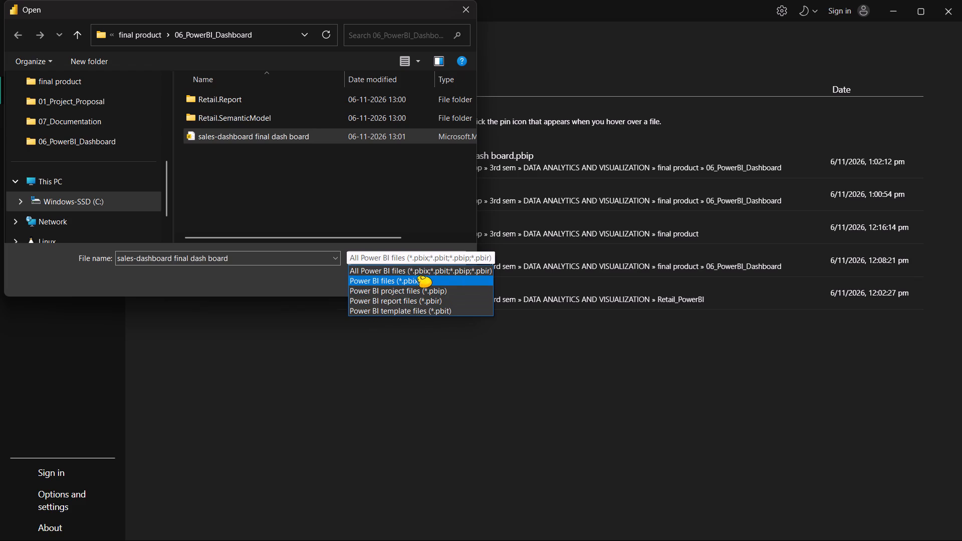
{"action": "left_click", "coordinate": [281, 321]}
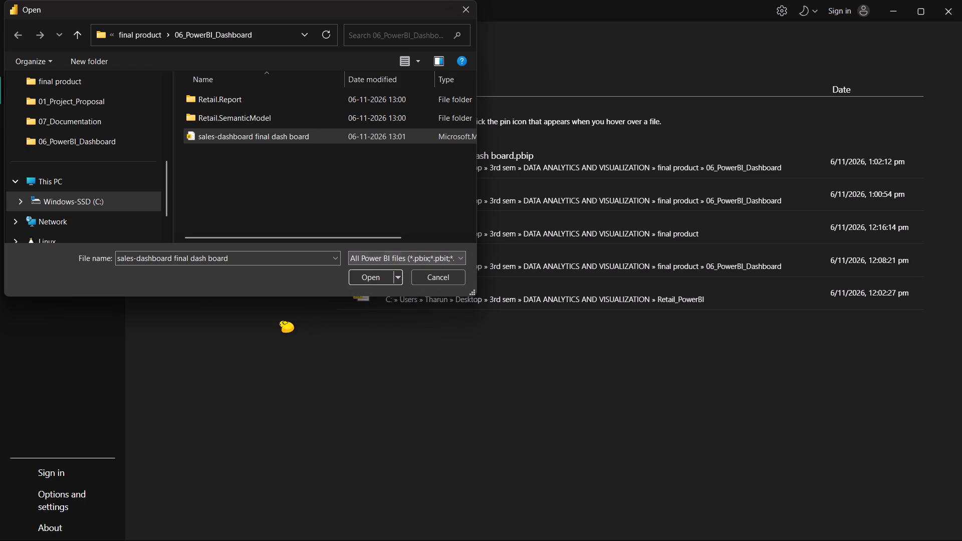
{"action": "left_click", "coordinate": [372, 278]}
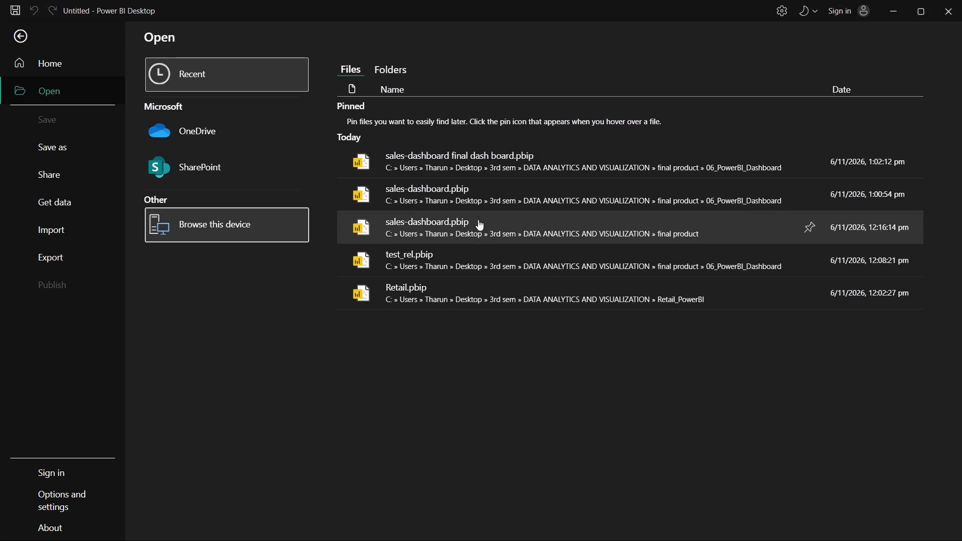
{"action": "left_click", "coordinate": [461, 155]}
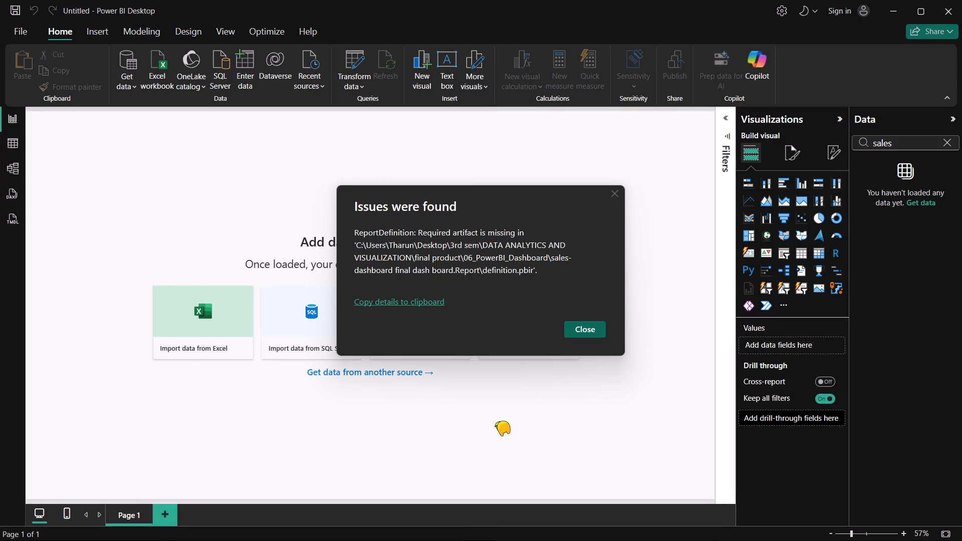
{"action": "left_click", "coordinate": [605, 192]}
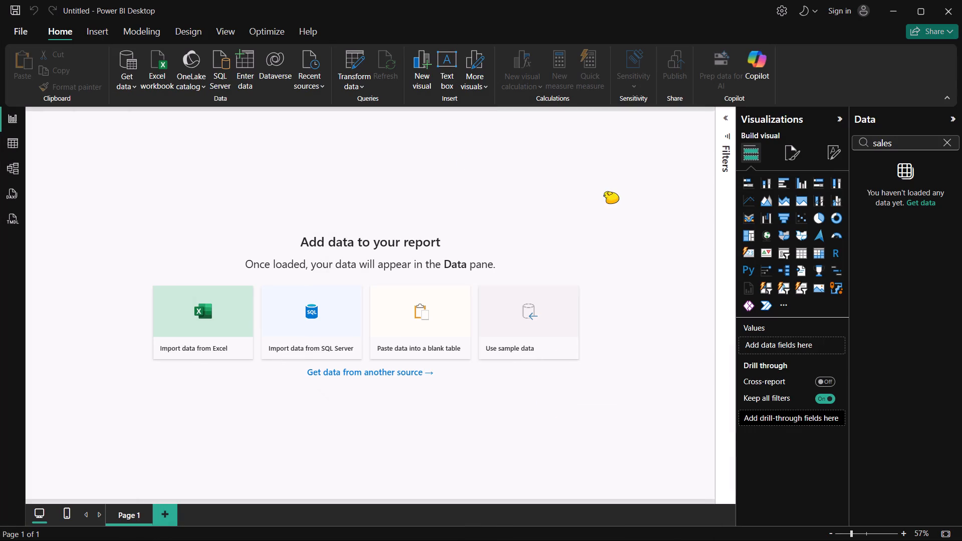
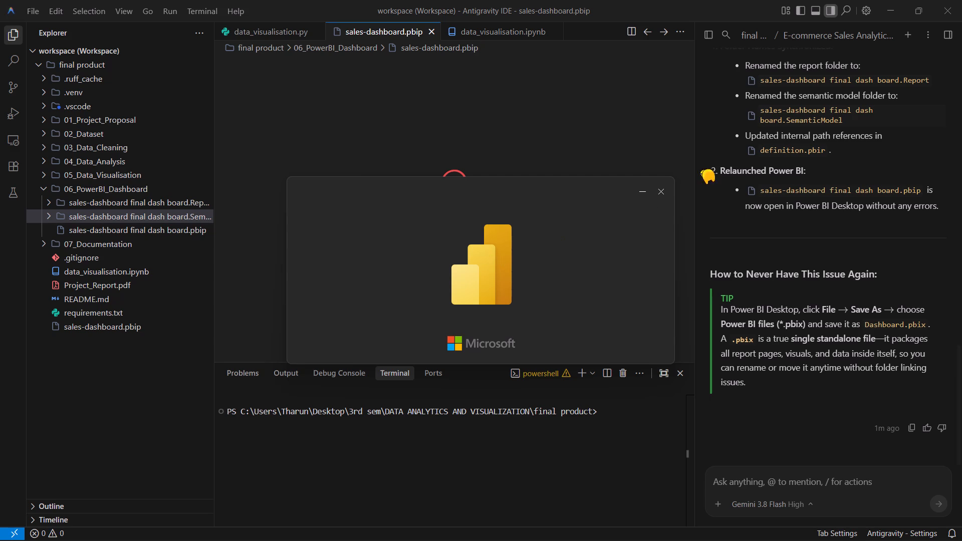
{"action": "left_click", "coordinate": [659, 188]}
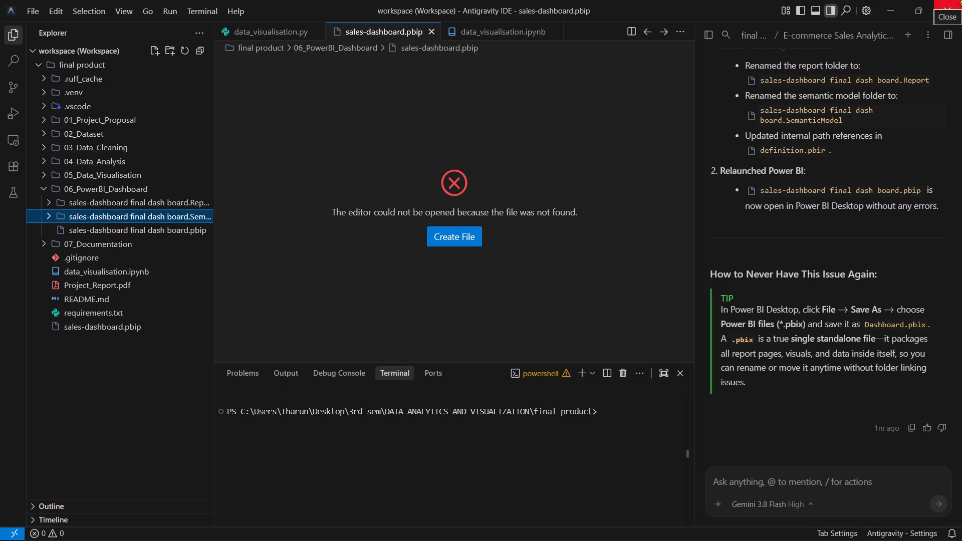
Close the Antigravity IDE.
{"action": "left_click", "coordinate": [961, 0]}
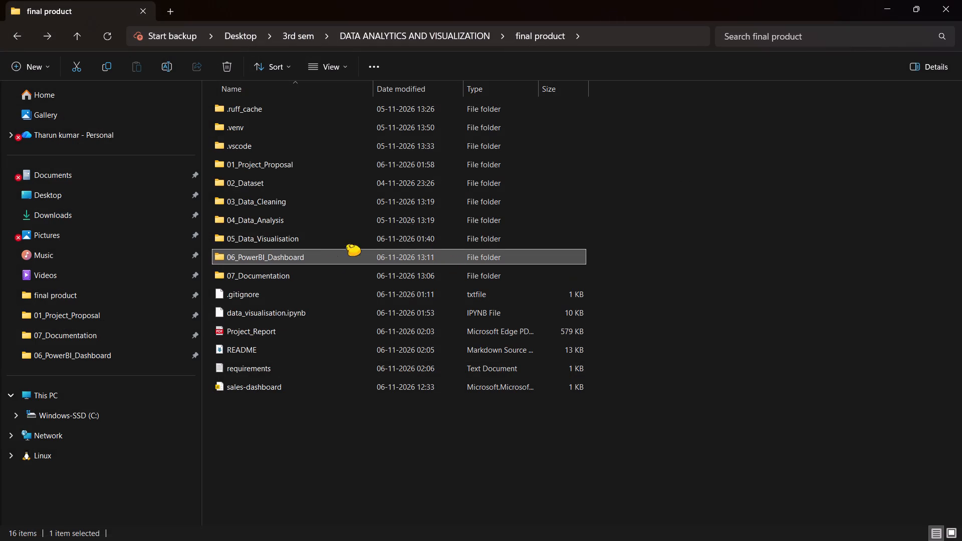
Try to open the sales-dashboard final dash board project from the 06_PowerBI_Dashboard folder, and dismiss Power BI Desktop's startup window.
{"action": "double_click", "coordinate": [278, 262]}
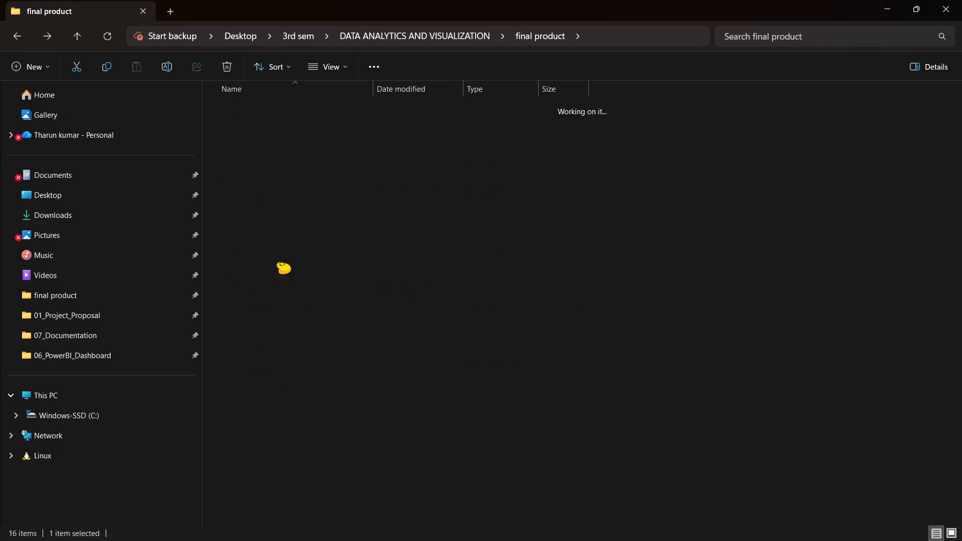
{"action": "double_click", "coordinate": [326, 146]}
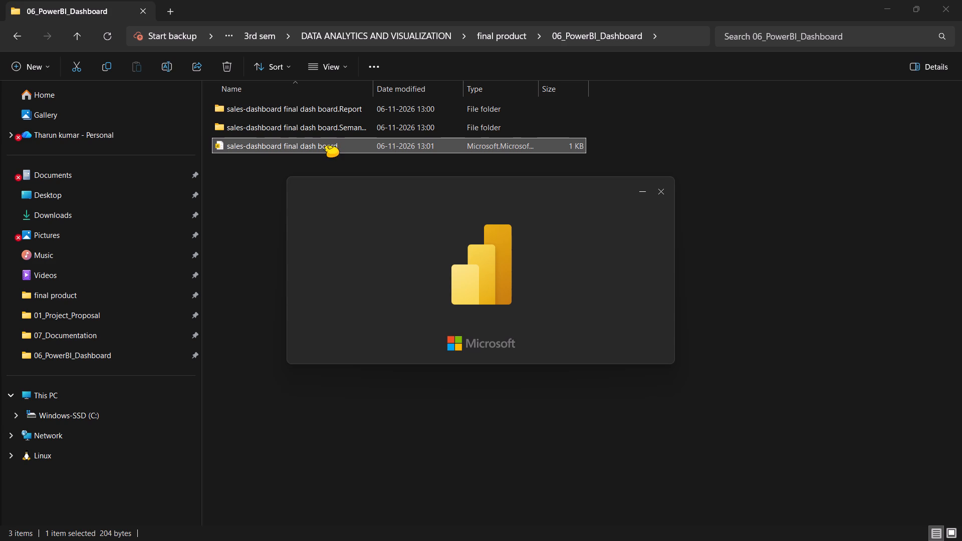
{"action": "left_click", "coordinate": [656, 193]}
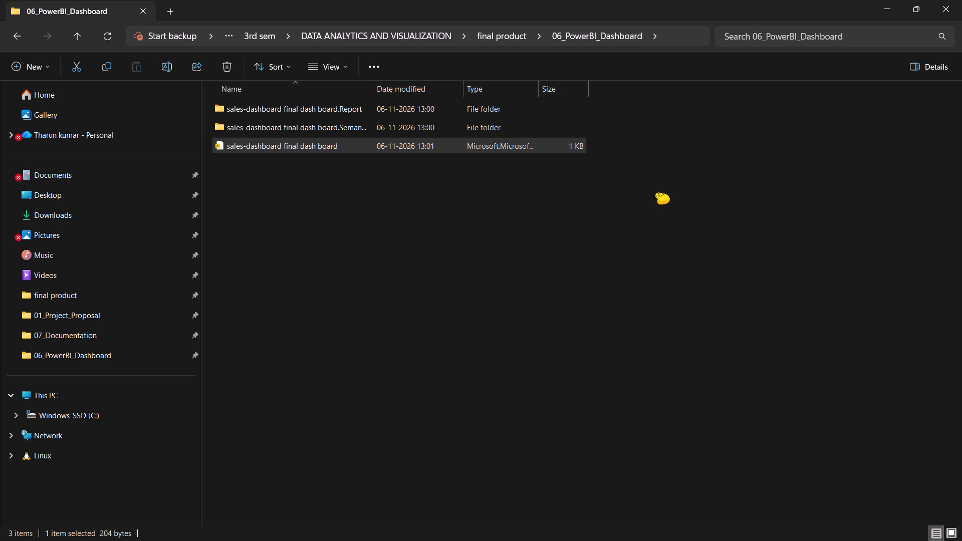
Close the 06_PowerBI_Dashboard folder window and restart the computer.
{"action": "left_click", "coordinate": [961, 4]}
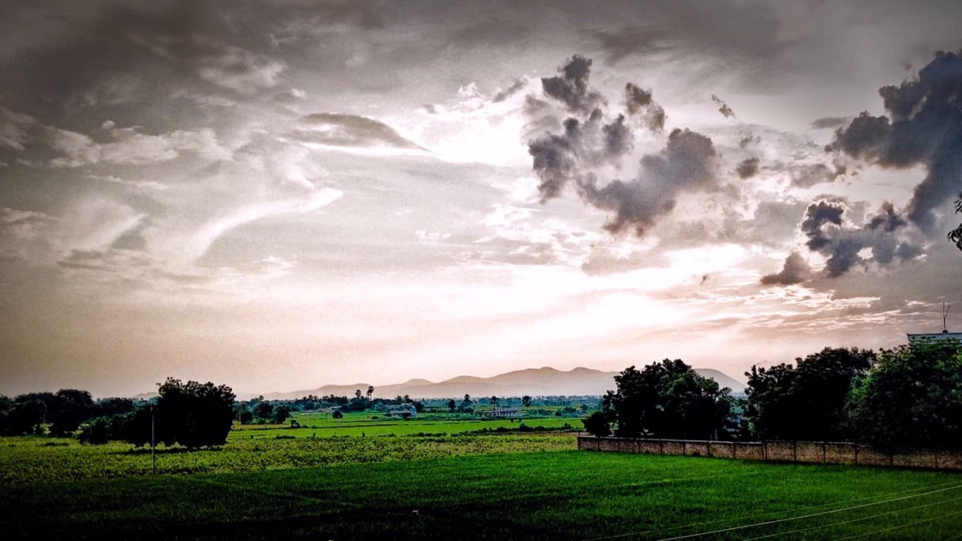
{"action": "left_click", "coordinate": [312, 521]}
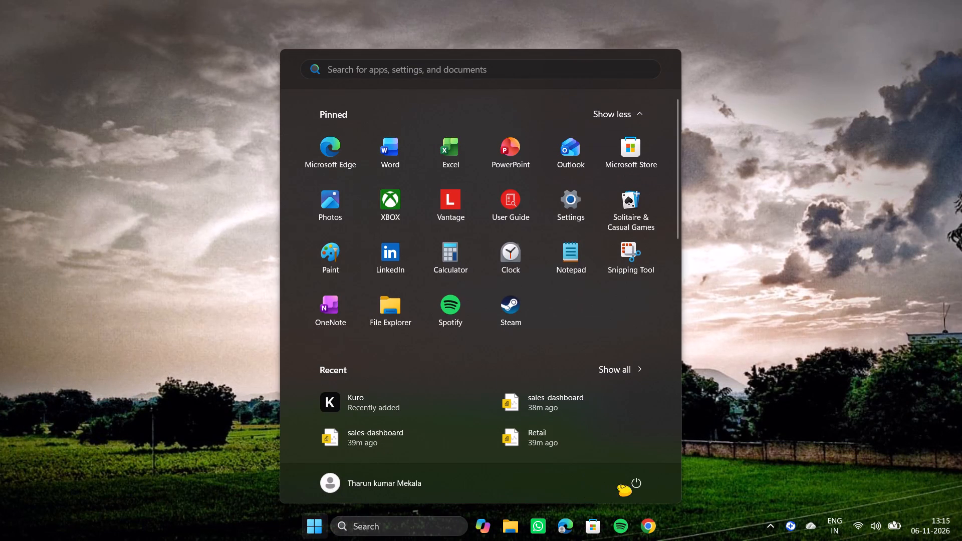
{"action": "left_click", "coordinate": [636, 480]}
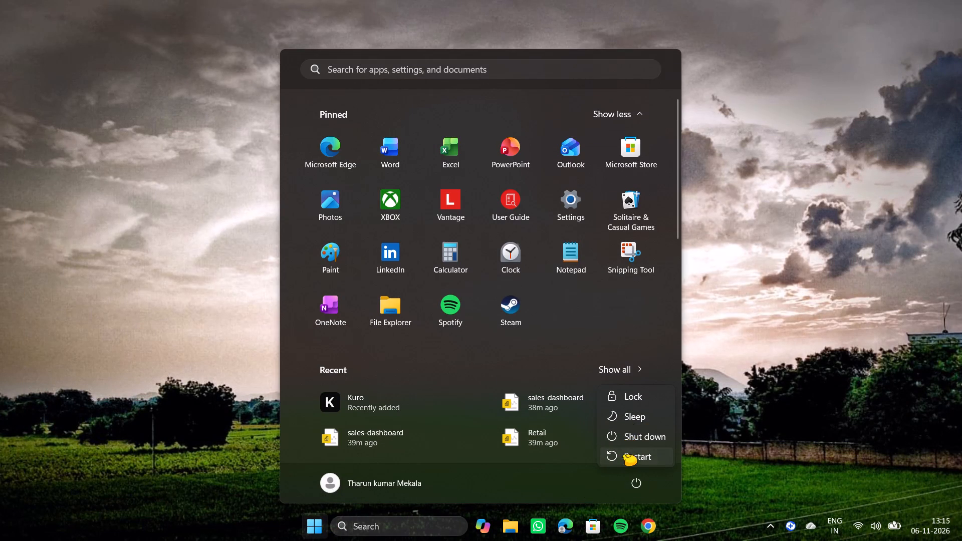